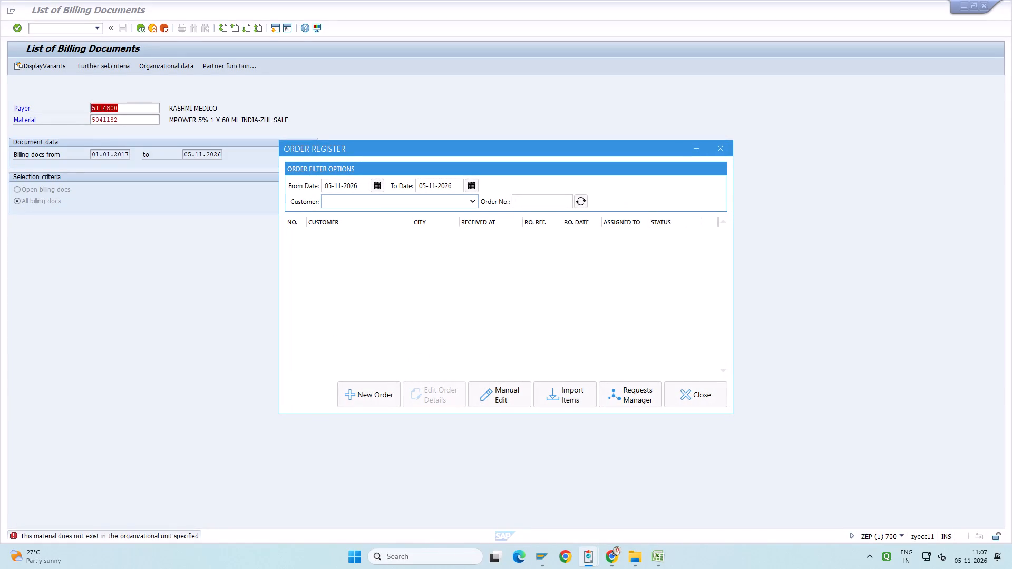
Set the order register's From Date to 04-11-2026 and refresh the order list.
click(377, 189)
click(371, 240)
click(586, 202)
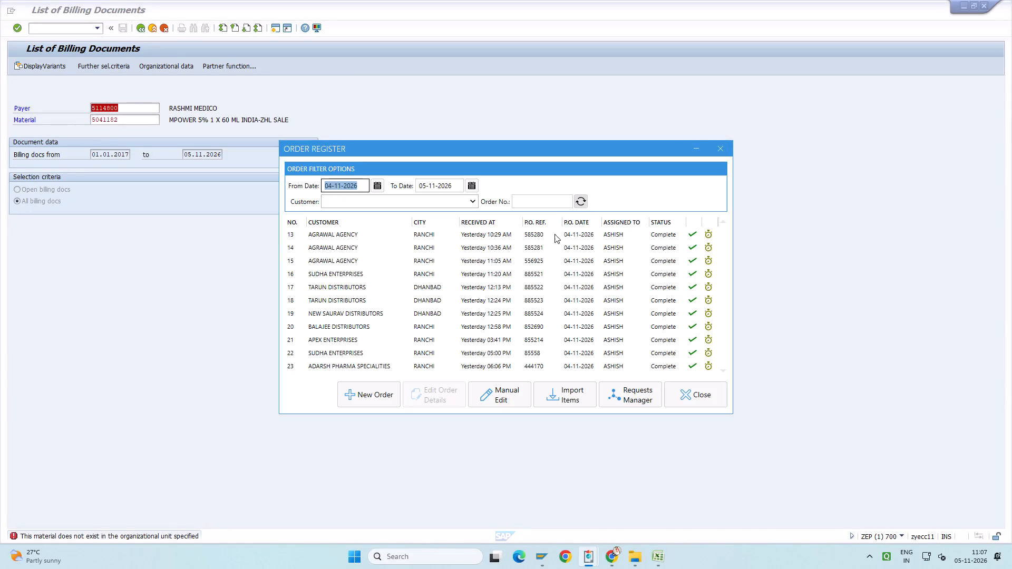
Open Sudha Enterprises' order 16 from the register and look up the product mpower5 in its entry form.
double_click(523, 278)
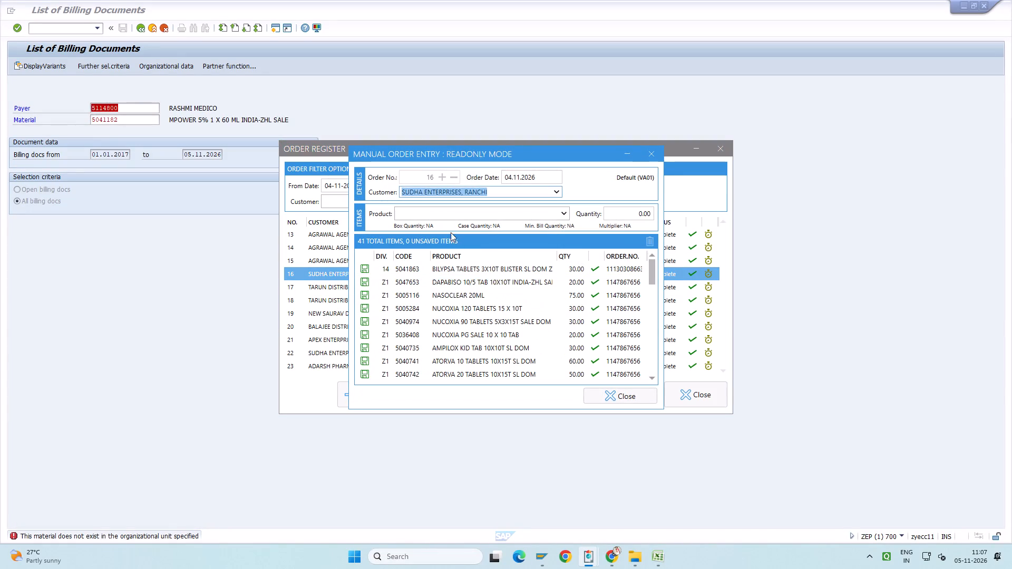
click(439, 213)
text(mpowew)
key(BackSpace)
key(BackSpace)
text(er)
key(5)
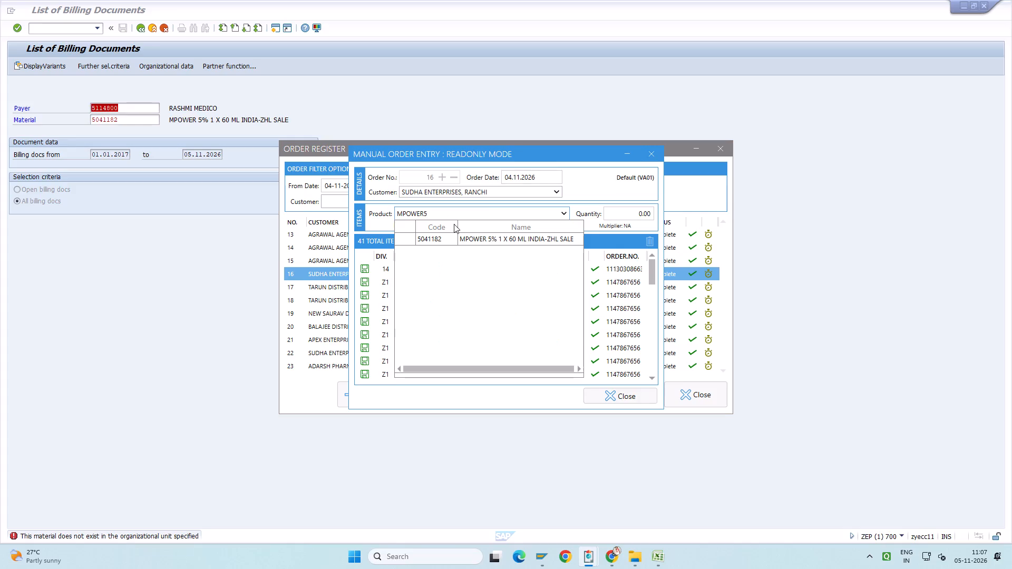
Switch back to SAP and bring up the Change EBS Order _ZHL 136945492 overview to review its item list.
click(237, 219)
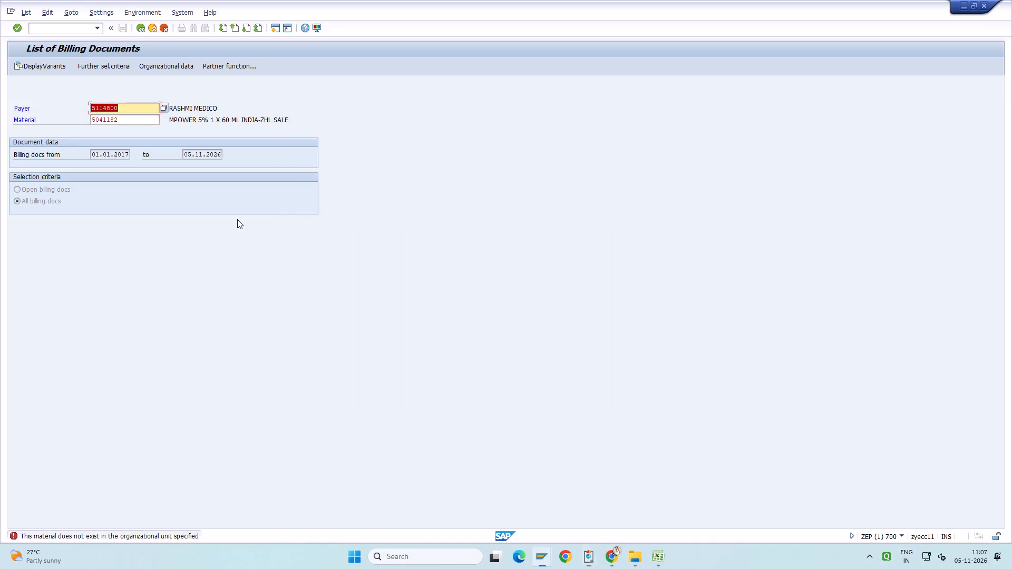
key(alt+Tab)
key(alt+Tab)
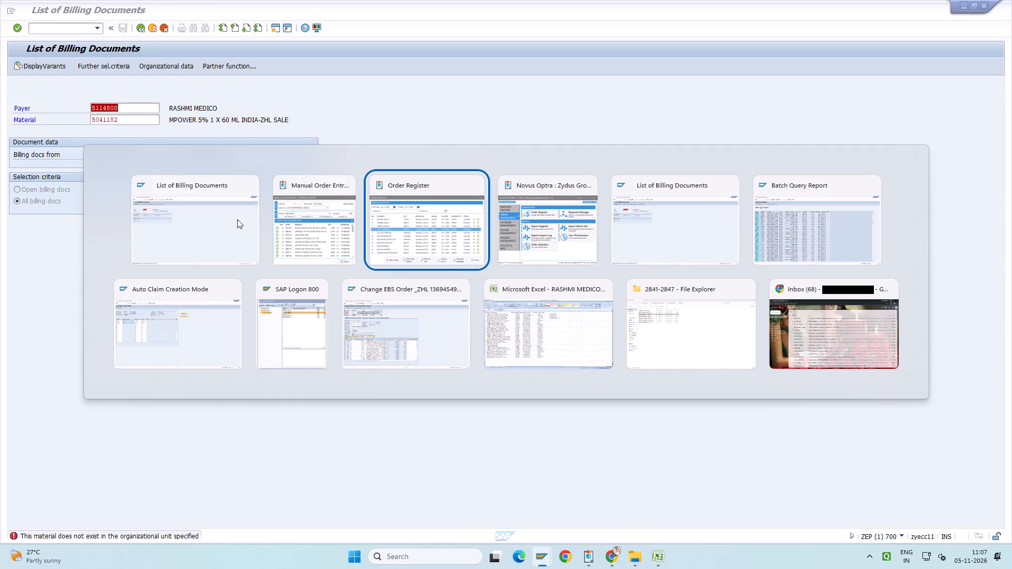
key(alt+Down)
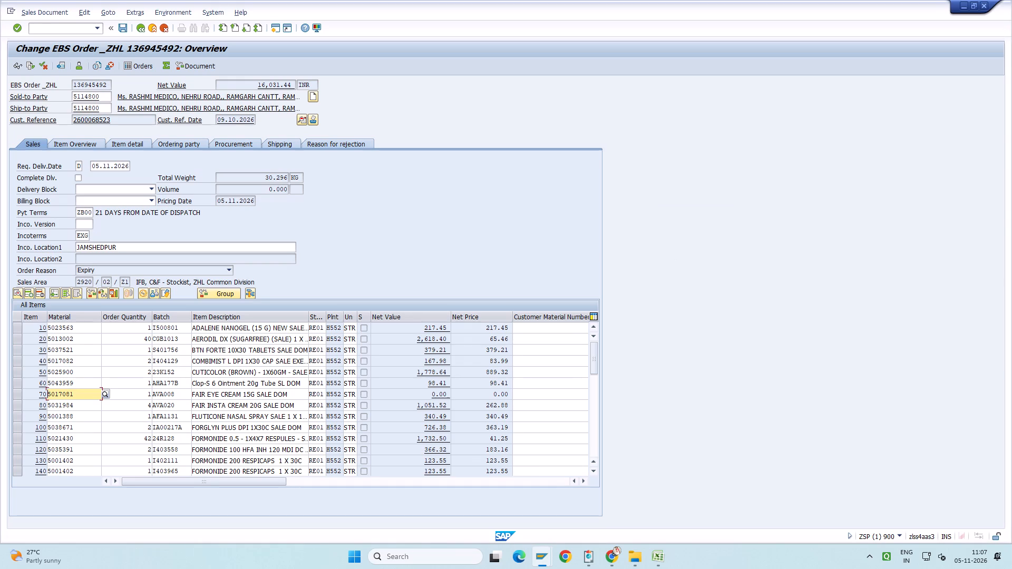
key(Page_Down)
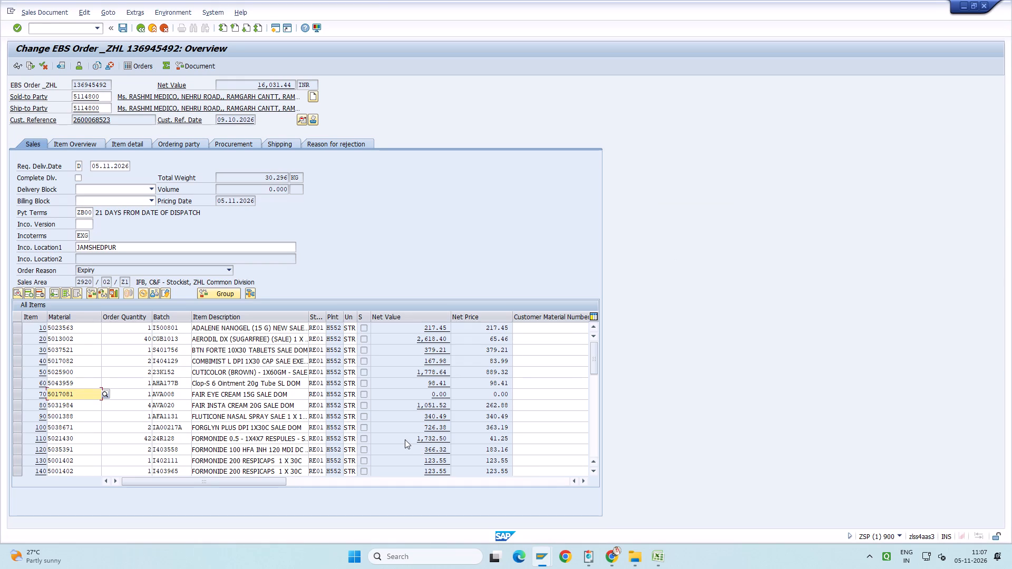
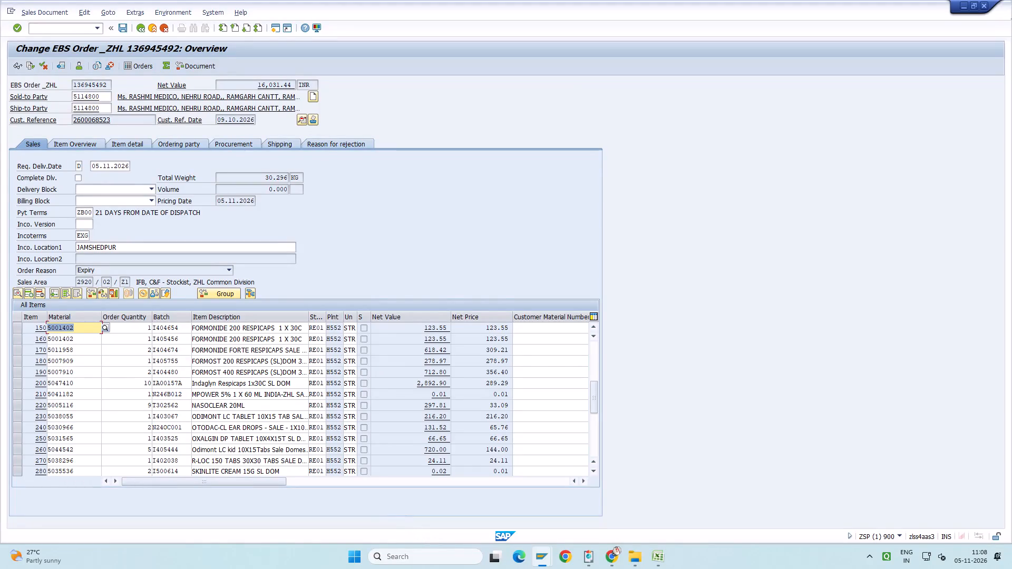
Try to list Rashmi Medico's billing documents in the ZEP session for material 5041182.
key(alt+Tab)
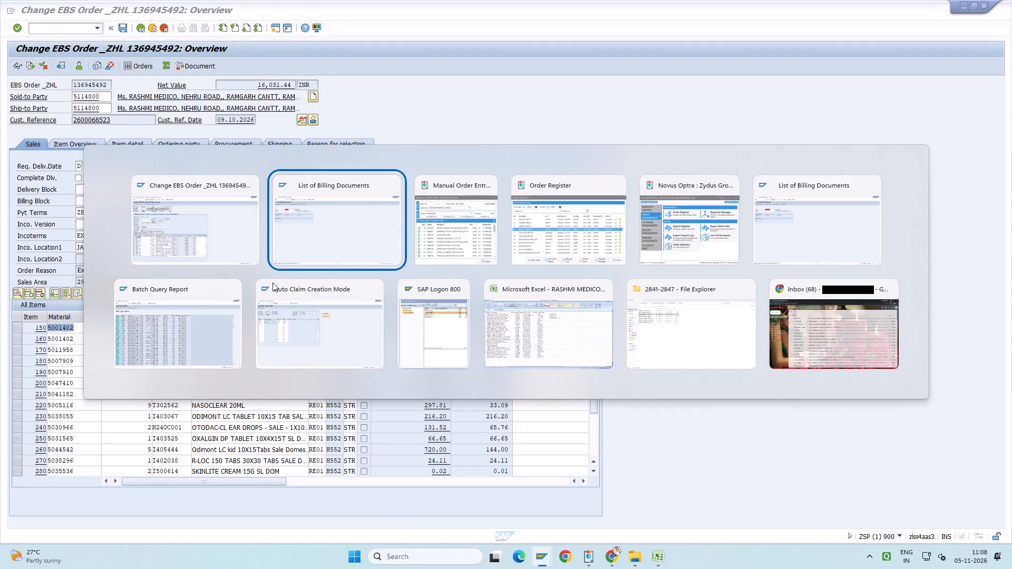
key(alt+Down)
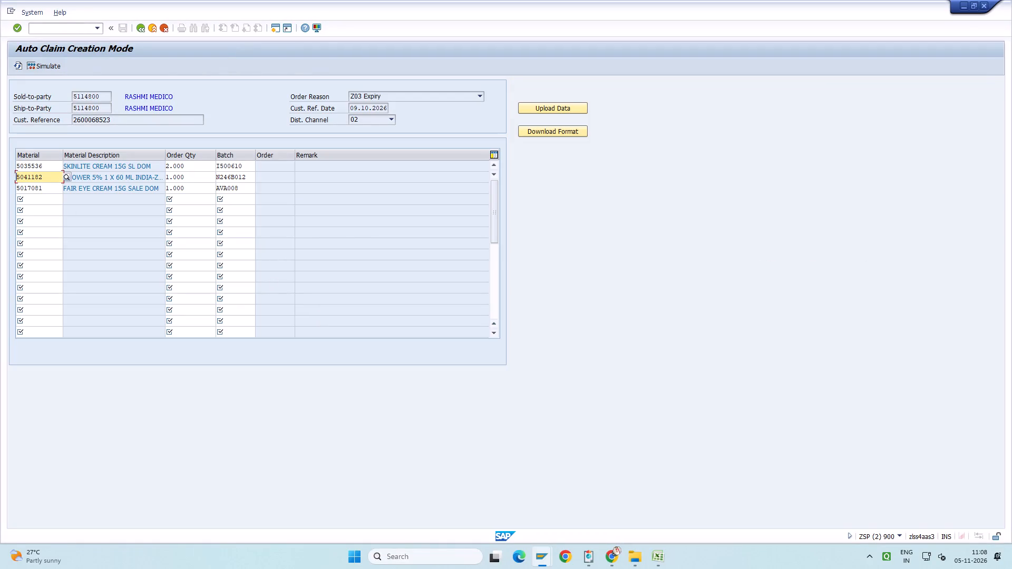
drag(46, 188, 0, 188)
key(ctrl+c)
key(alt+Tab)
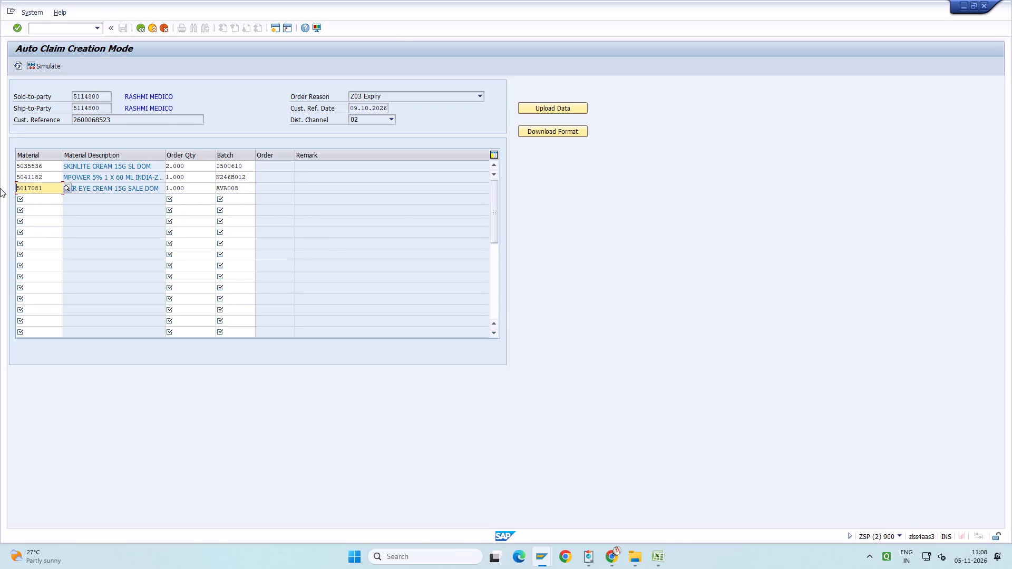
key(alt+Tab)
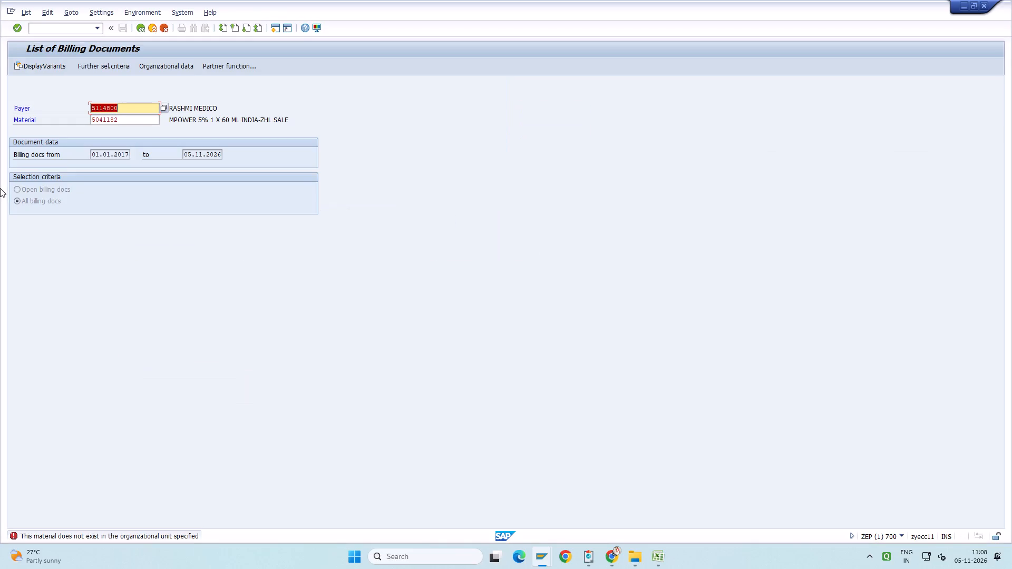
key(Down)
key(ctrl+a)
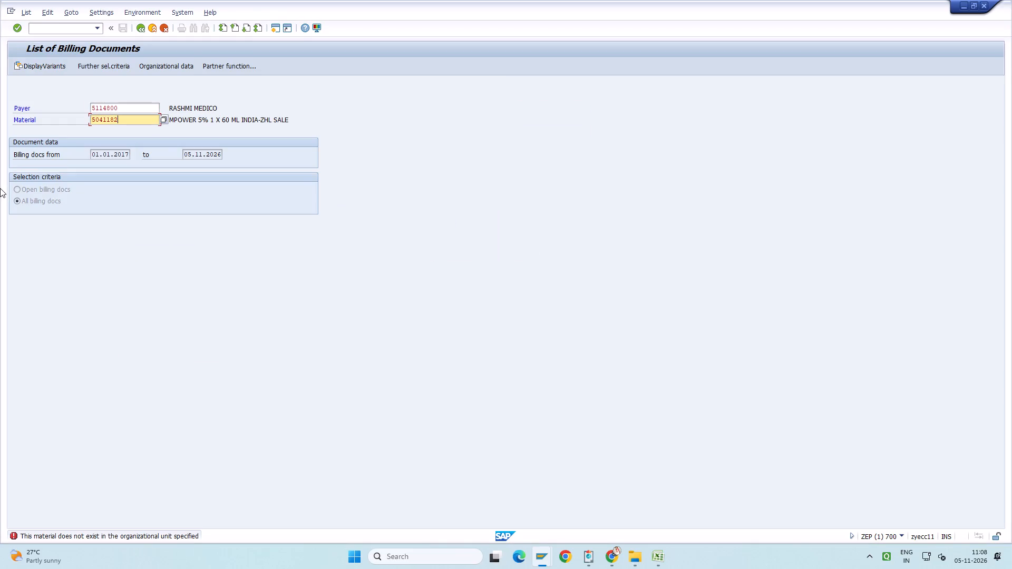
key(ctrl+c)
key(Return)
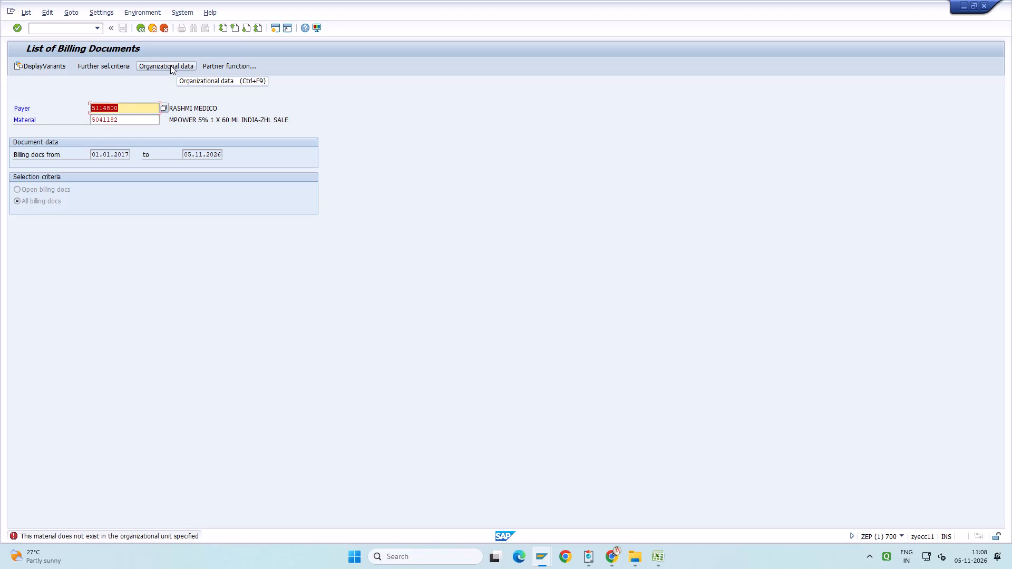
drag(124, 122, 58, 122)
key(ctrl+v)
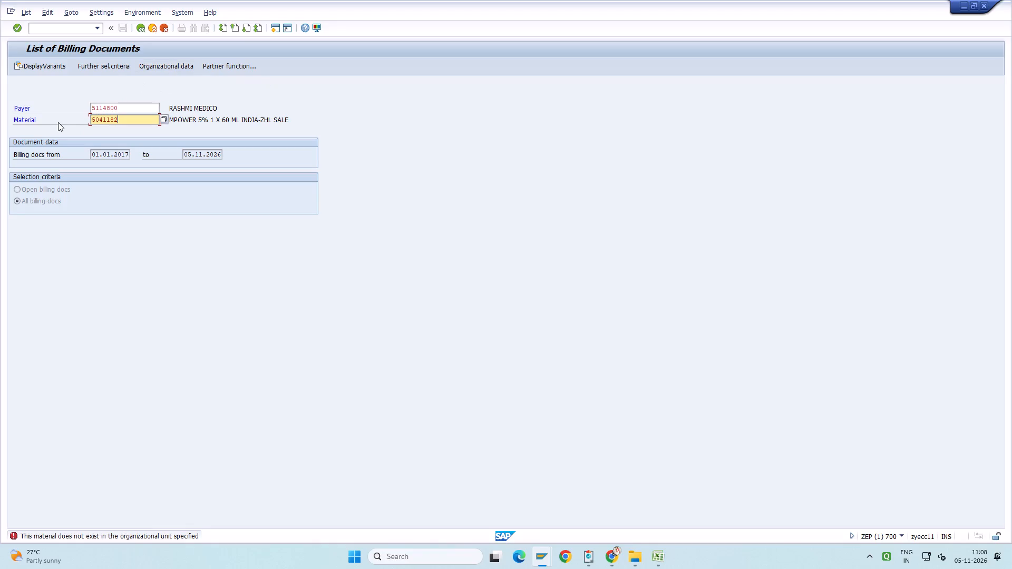
key(alt+Tab)
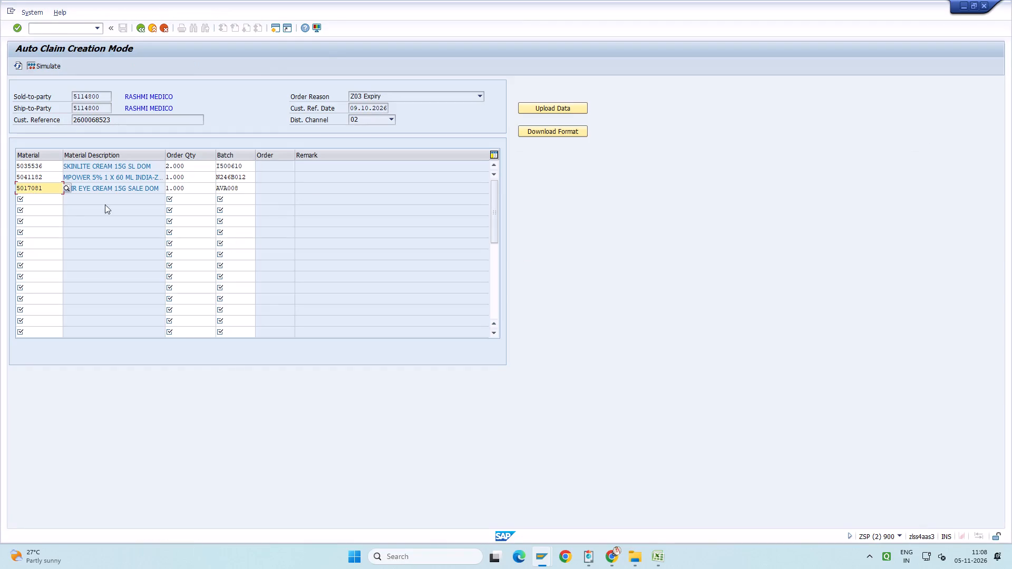
drag(46, 188, 0, 188)
key(ctrl+c)
key(alt+Tab)
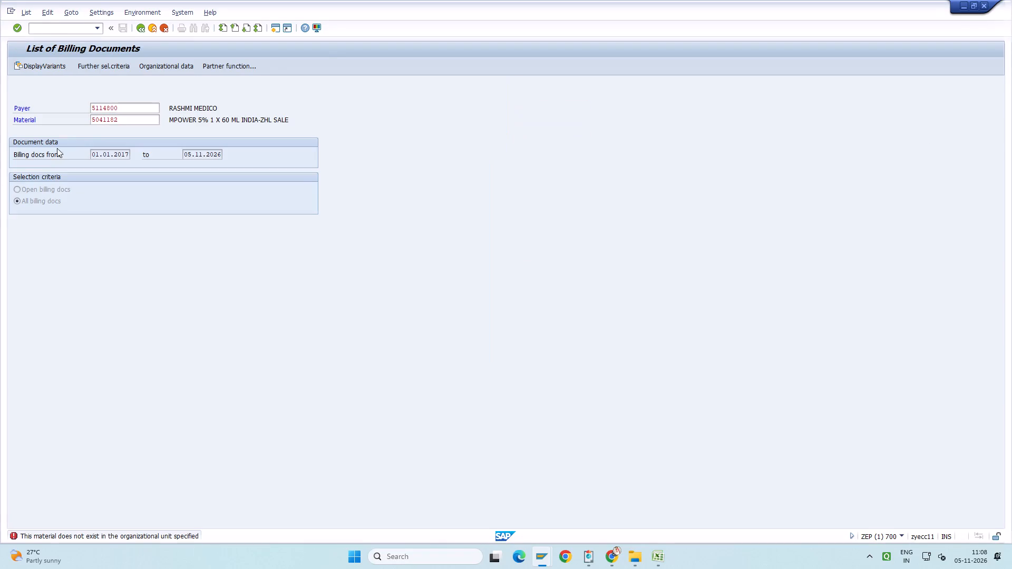
drag(121, 119, 54, 119)
key(ctrl+v)
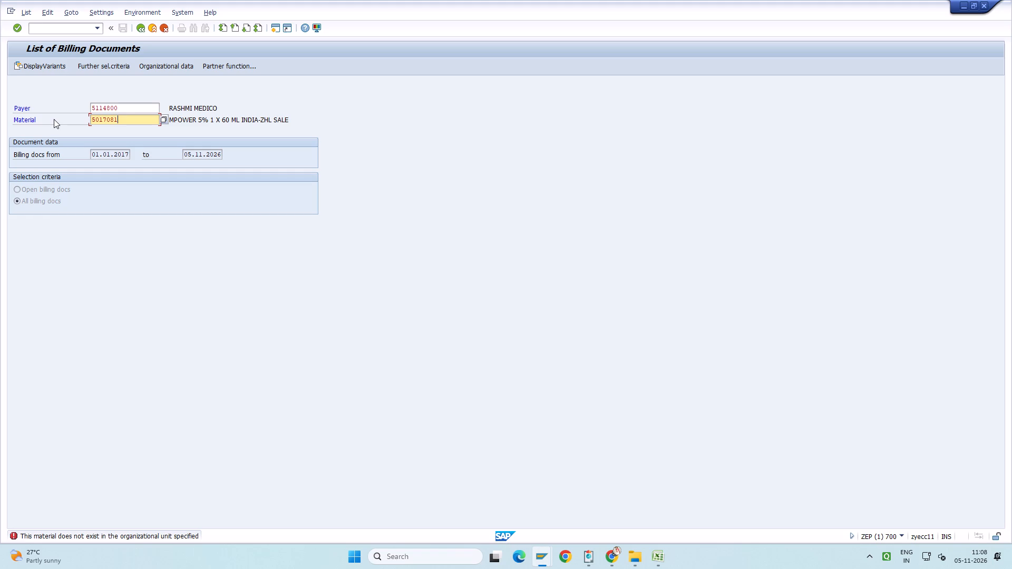
key(Return)
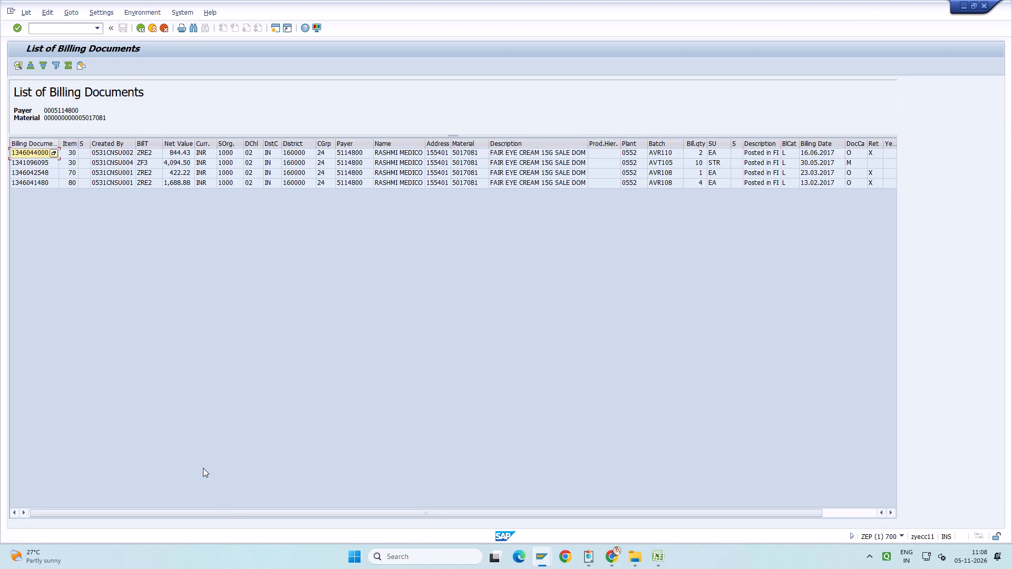
drag(239, 512, 604, 516)
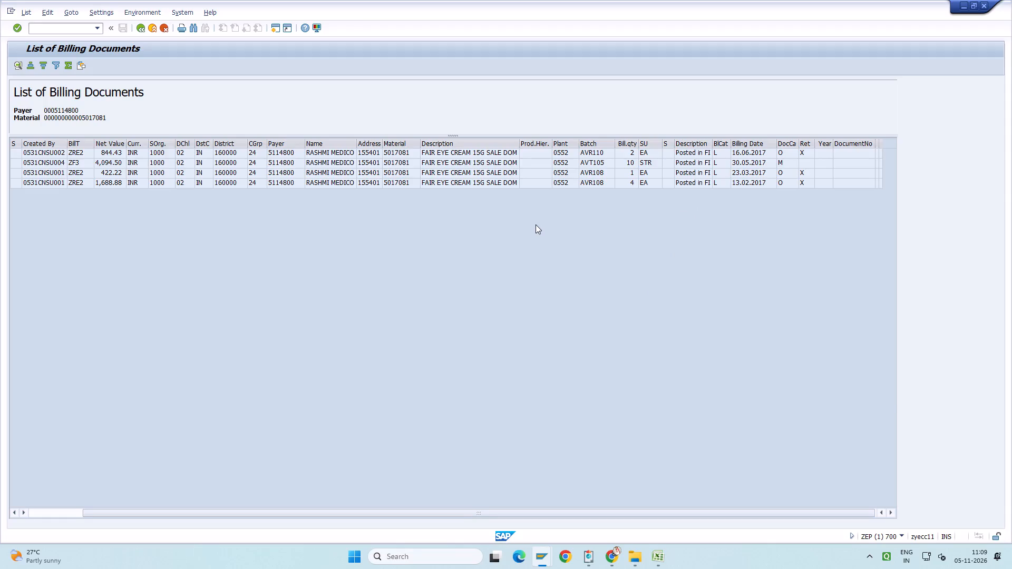
key(alt+Tab)
key(alt+Tab)
key(alt+Tab)
key(alt+Tab)
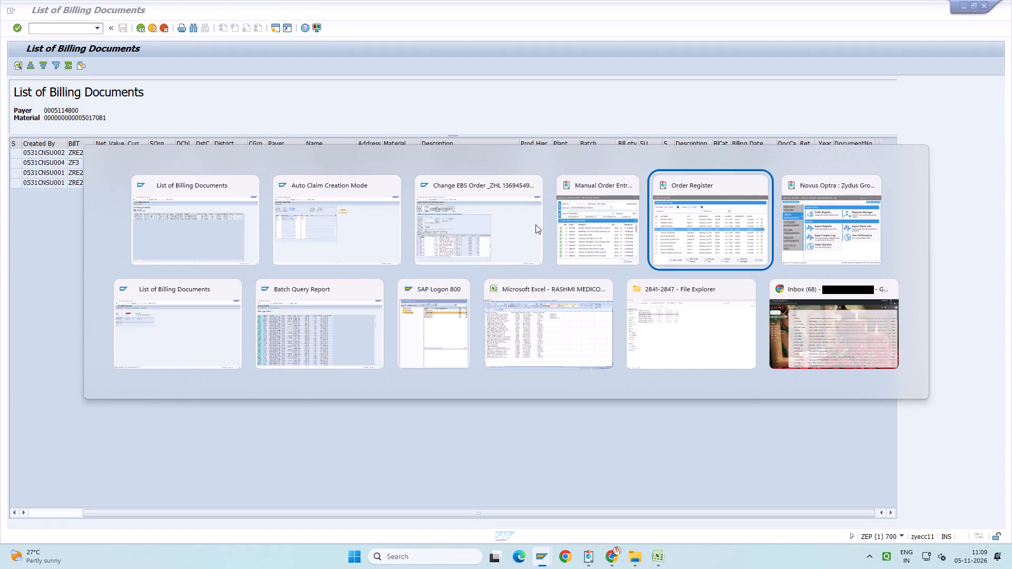
key(alt+Tab)
key(alt+Tab)
drag(119, 117, 60, 122)
key(ctrl+v)
key(Return)
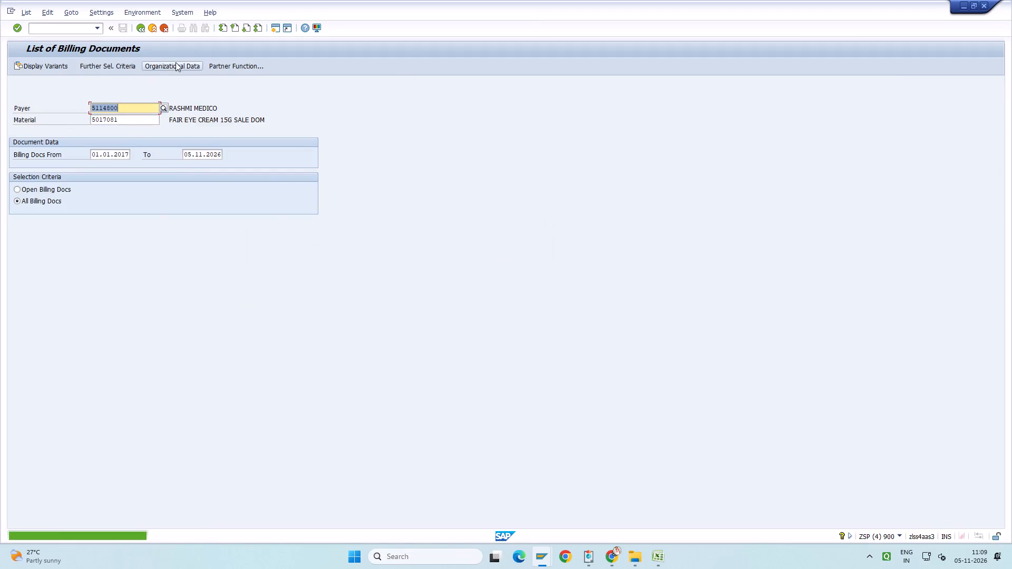
Set the sales organization to 2920 and list Rashmi Medico's billing documents for FAIR EYE CREAM, showing the batch and billing date columns.
click(176, 62)
key(BackSpace)
key(space)
key(Down)
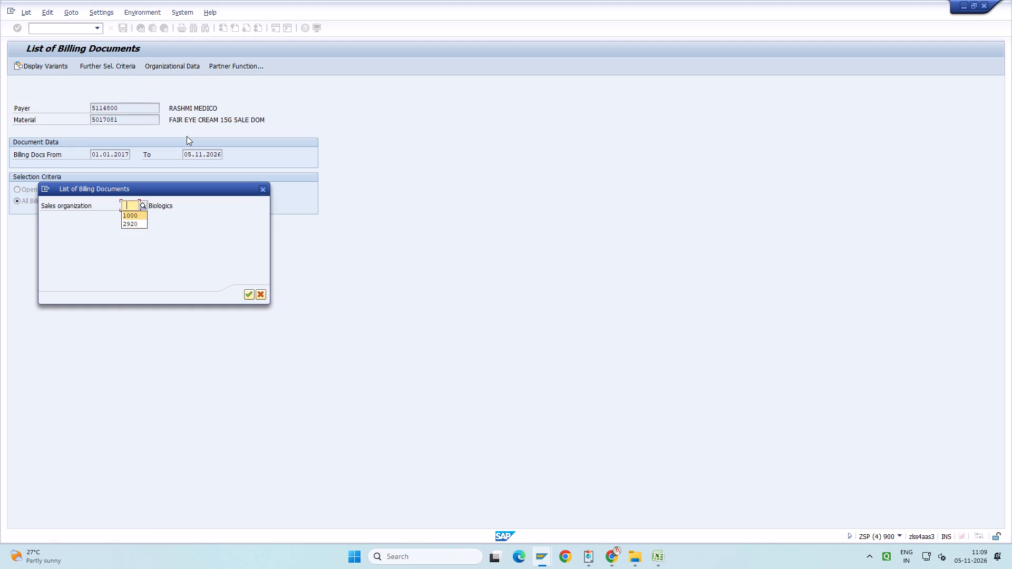
key(Down)
key(Return)
key(Return)
key(Return)
key(Return)
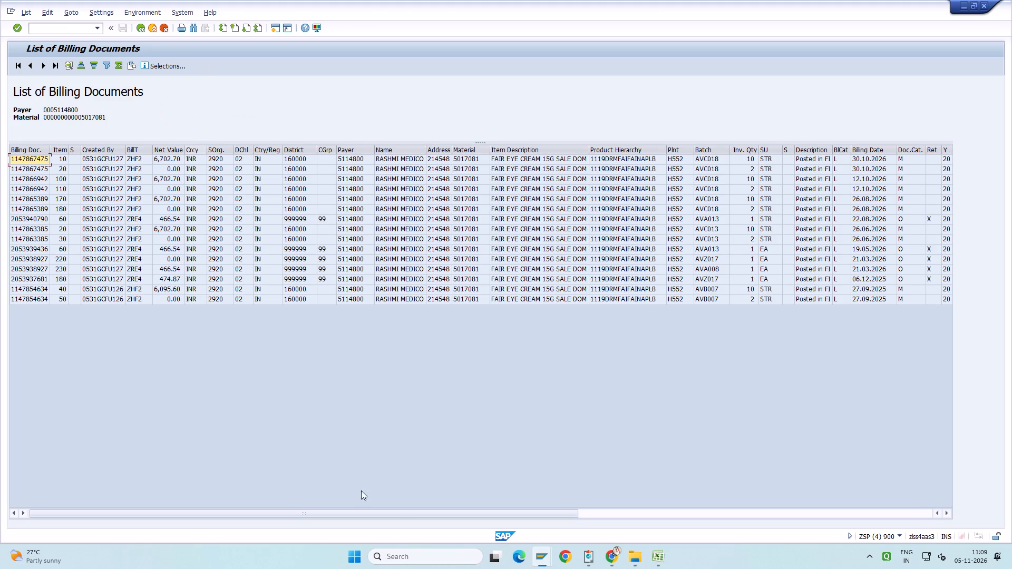
drag(375, 514, 734, 517)
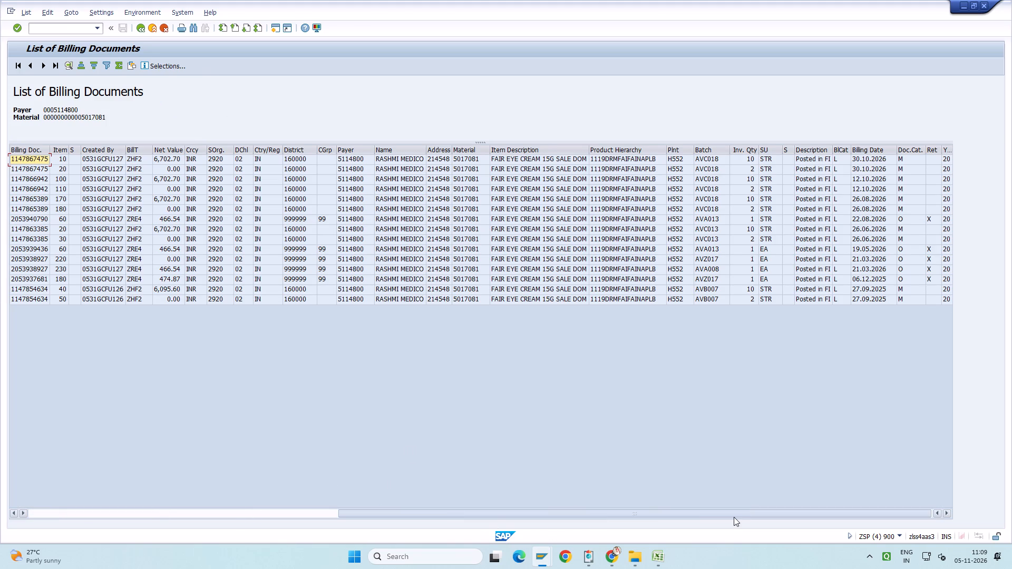
drag(734, 517, 743, 516)
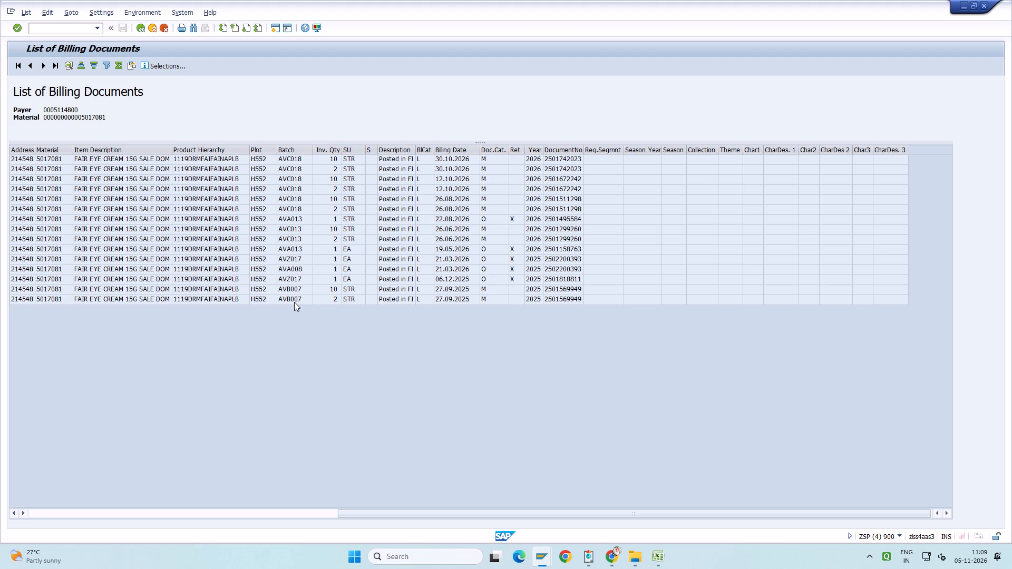
Examine the batch AVA013, AVA008 and AVB007 rows in the FAIR EYE CREAM billing list and copy batch AVB007.
click(295, 220)
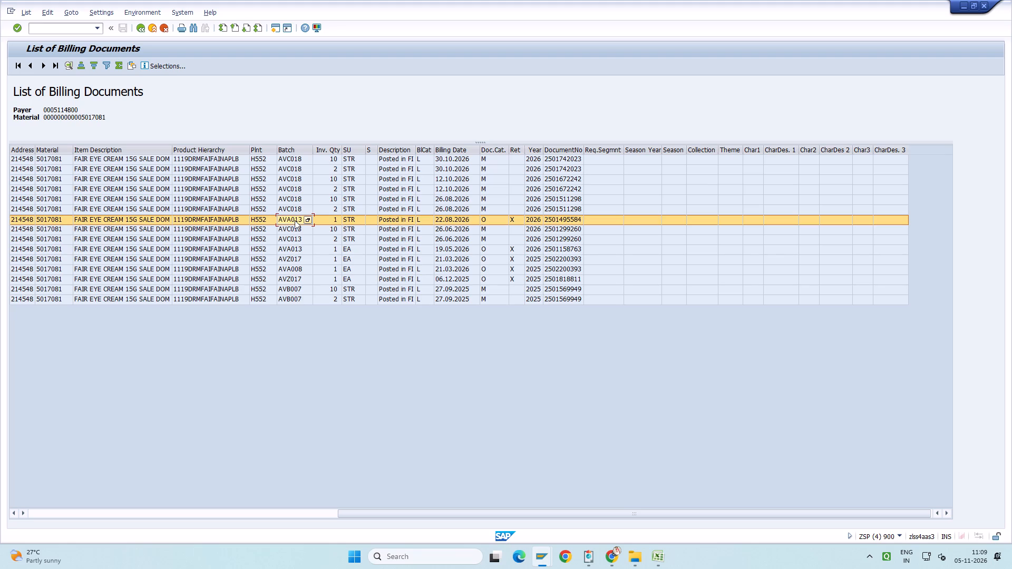
click(295, 271)
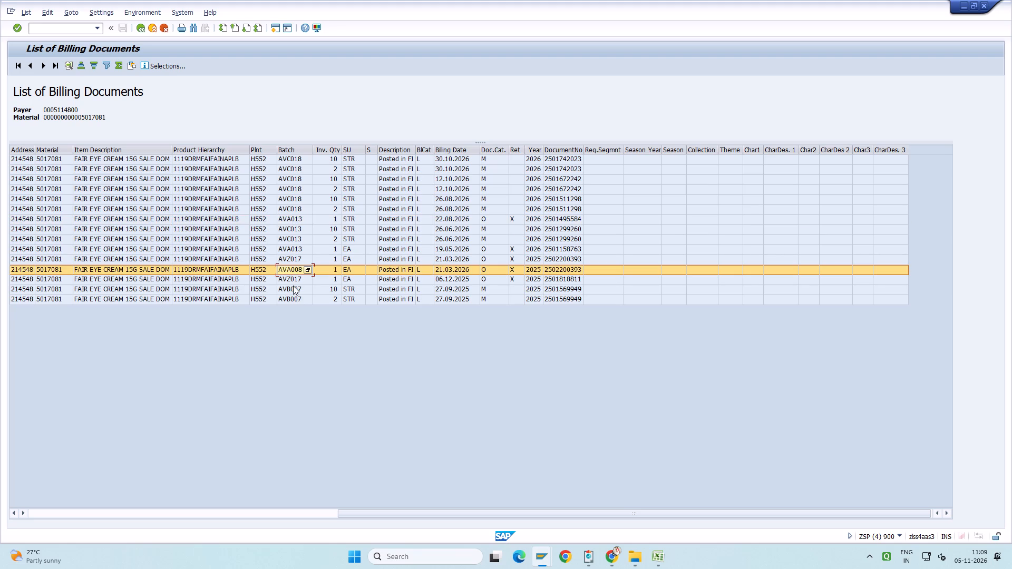
click(293, 292)
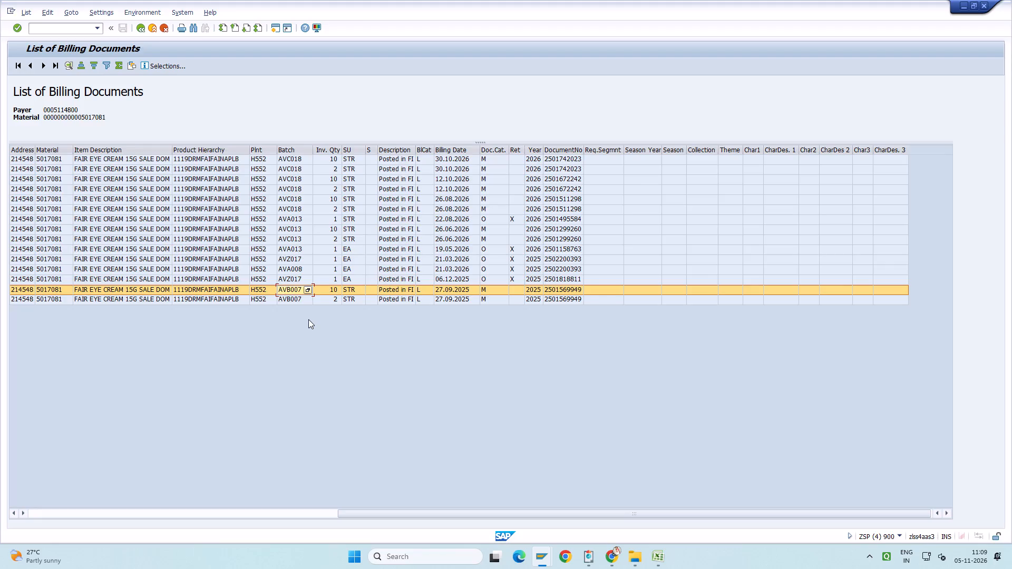
key(alt+Tab)
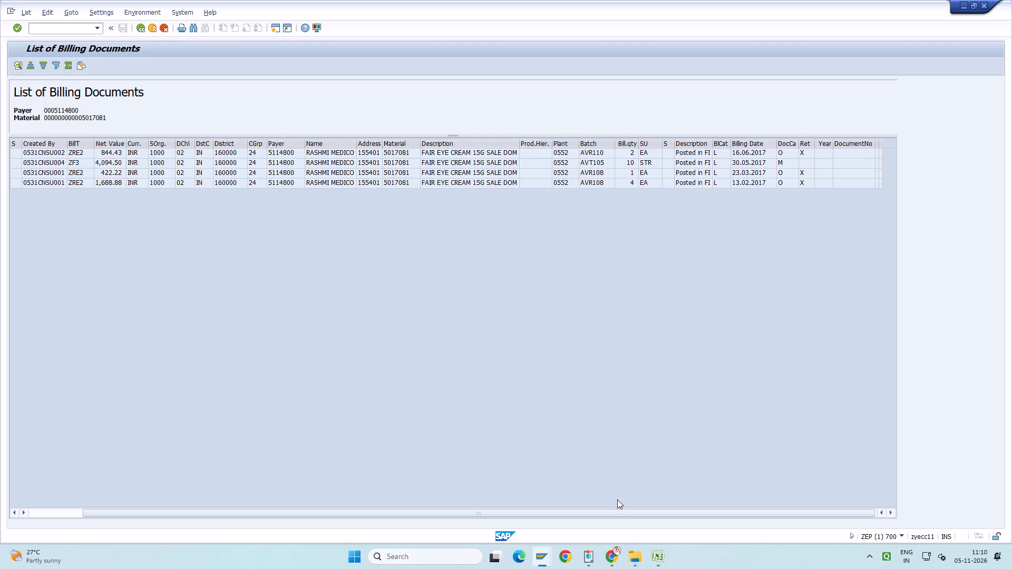
key(alt+Tab)
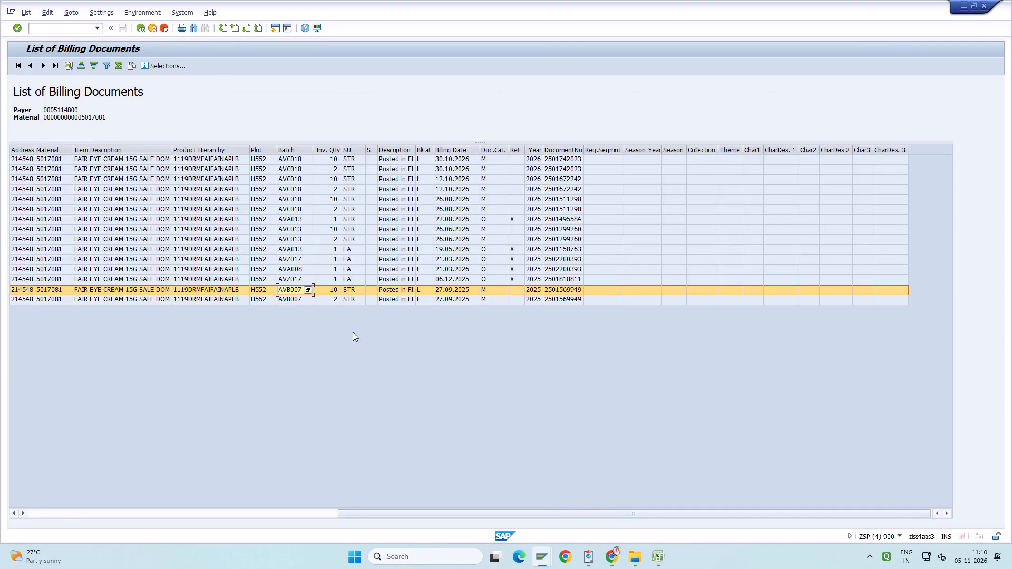
click(291, 287)
key(ctrl+y)
key(ctrl+c)
Switch to the Batch Query Report, return to its selection screen and set the division to 19.
key(alt+Tab)
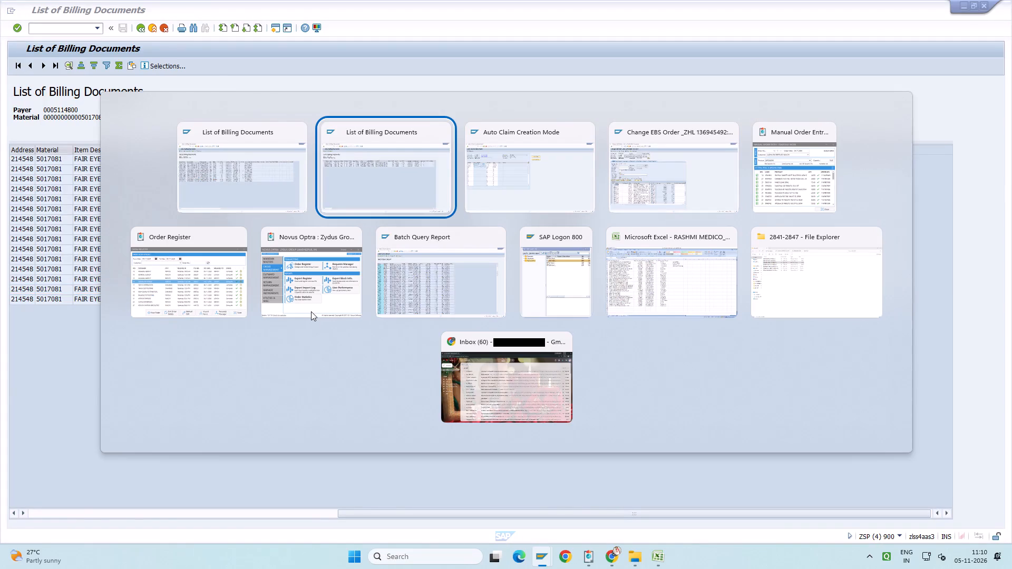
key(alt+Tab)
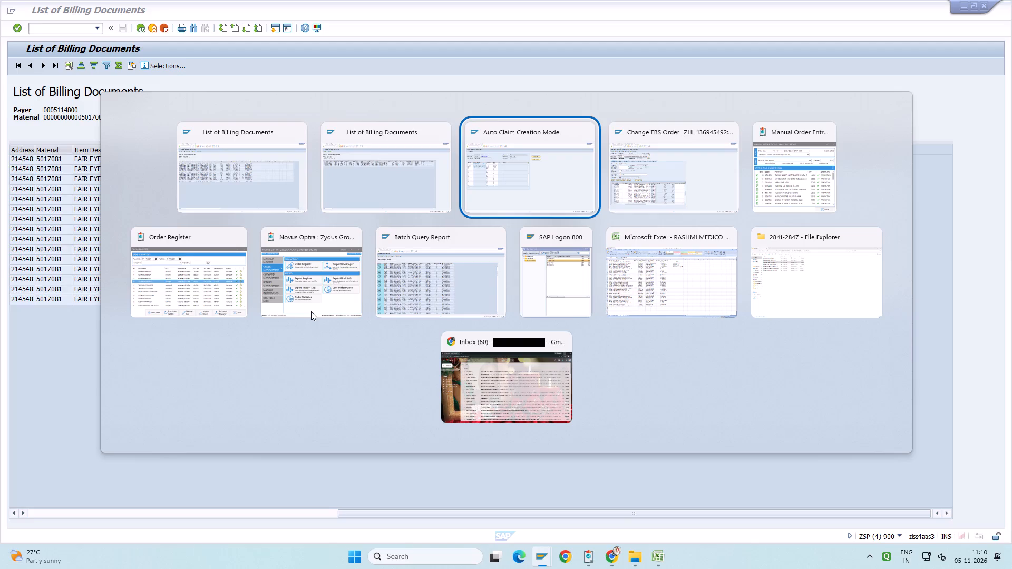
key(alt+Tab)
key(alt+Tab)
key(alt+Tab)
key(alt+Tab)
key(alt+Tab)
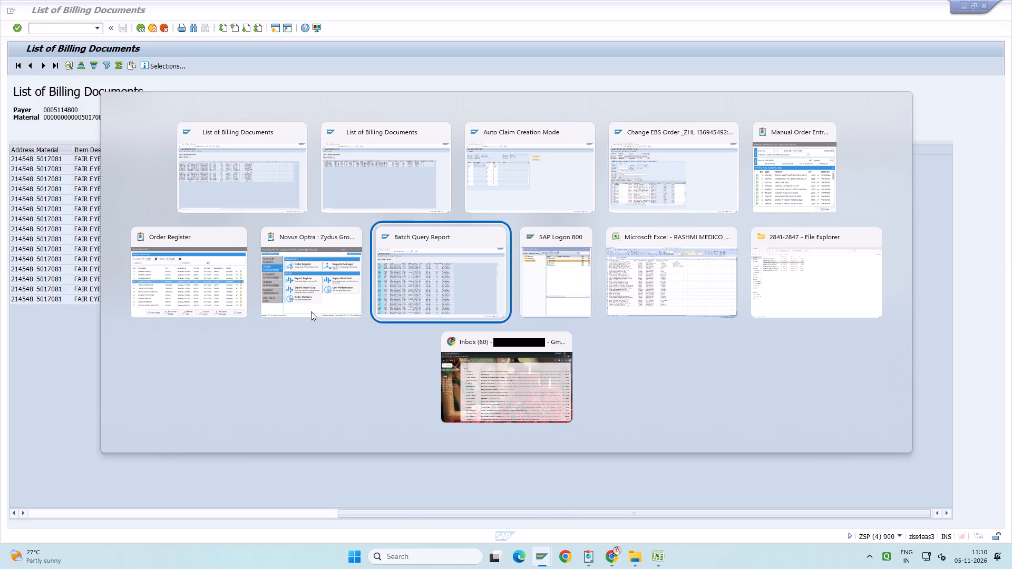
key(F3)
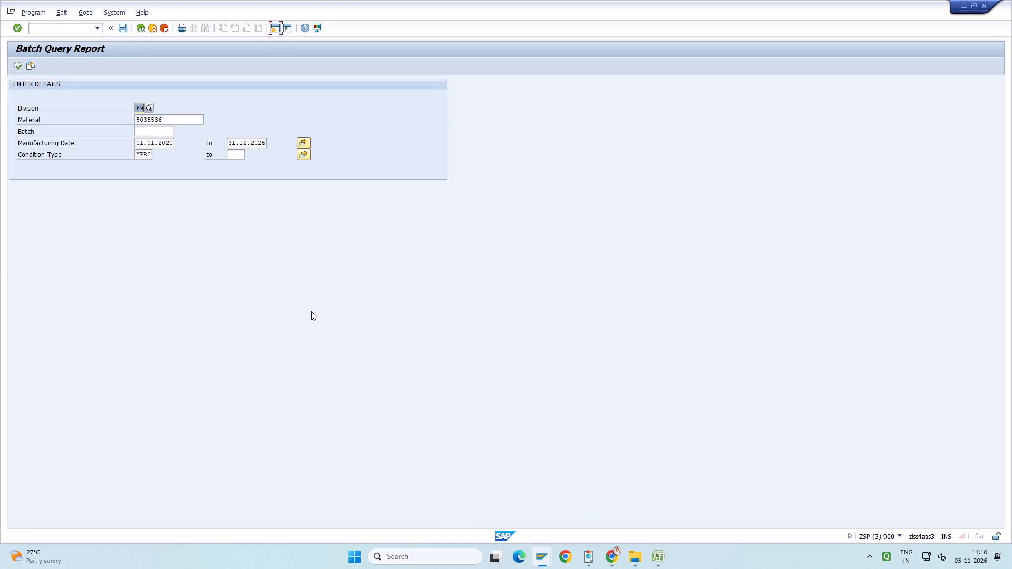
text(19)
key(Tab)
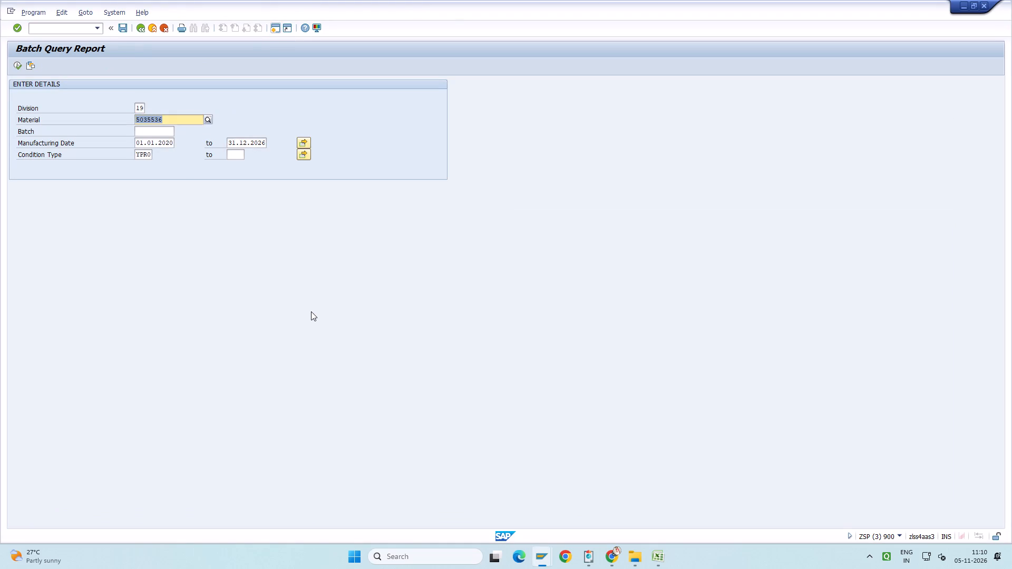
Copy material 5017081 from the billing list into the Batch Query Report's material criterion and run the report.
key(alt+Tab)
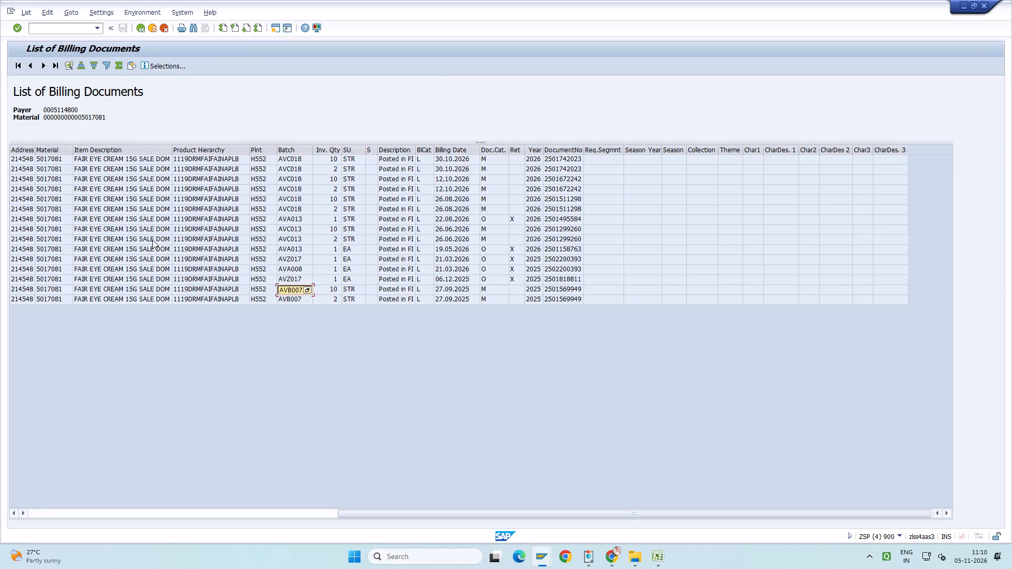
click(58, 163)
key(ctrl+y)
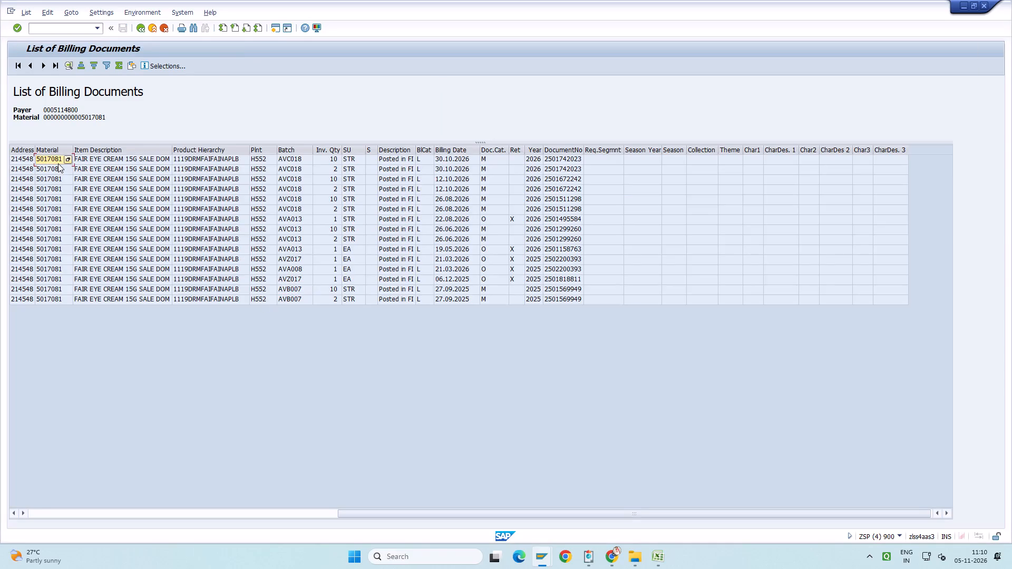
key(ctrl+c)
key(alt+Tab)
click(278, 205)
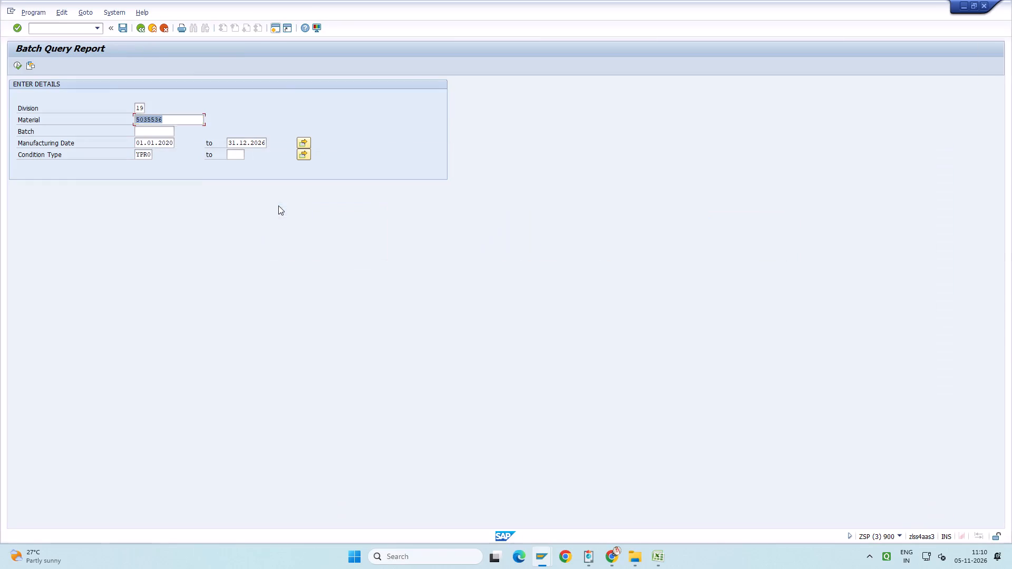
drag(170, 120, 104, 124)
key(ctrl+v)
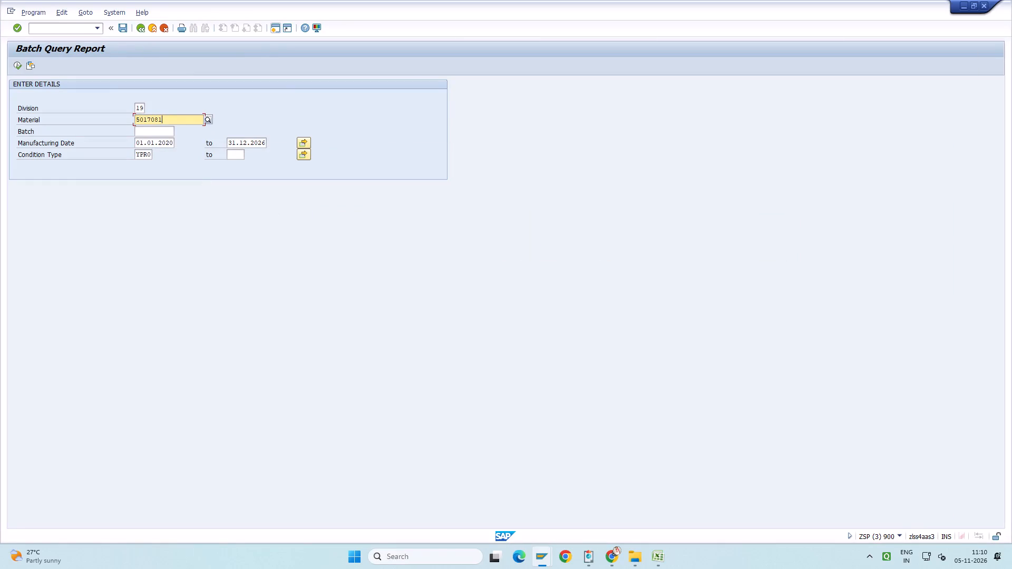
key(F8)
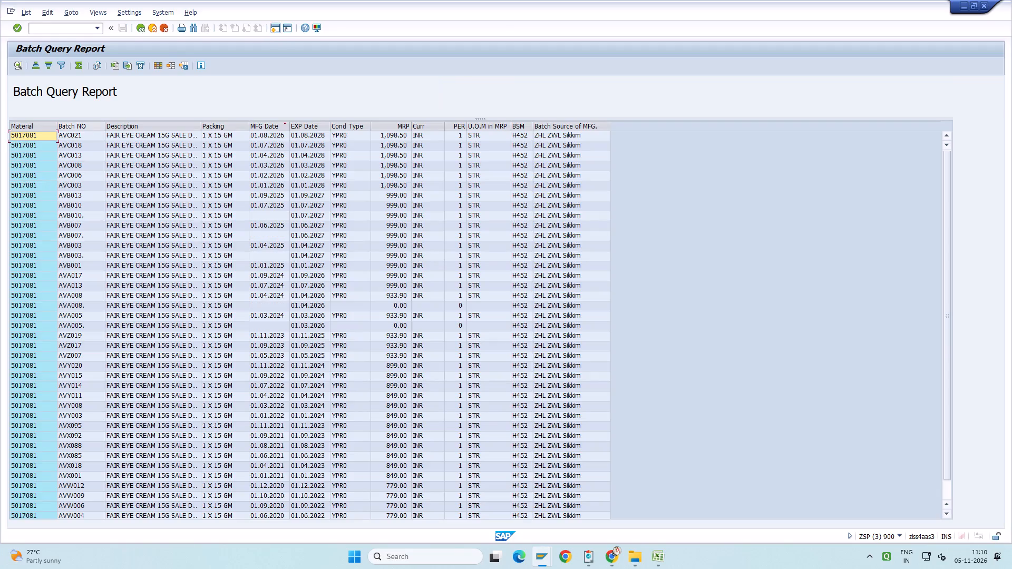
Switch to the FAIR EYE CREAM billing list for sales organization 2920 and copy batch number AVB007 from the 27.09.2025 billing row.
click(84, 125)
key(alt+Tab)
key(alt+Tab)
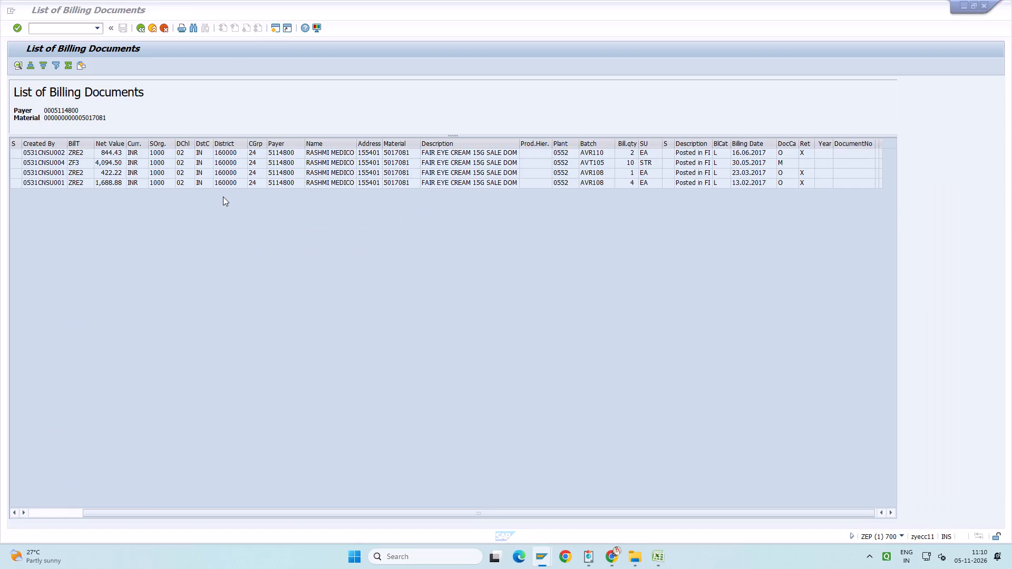
key(alt+Tab)
key(alt+Tab)
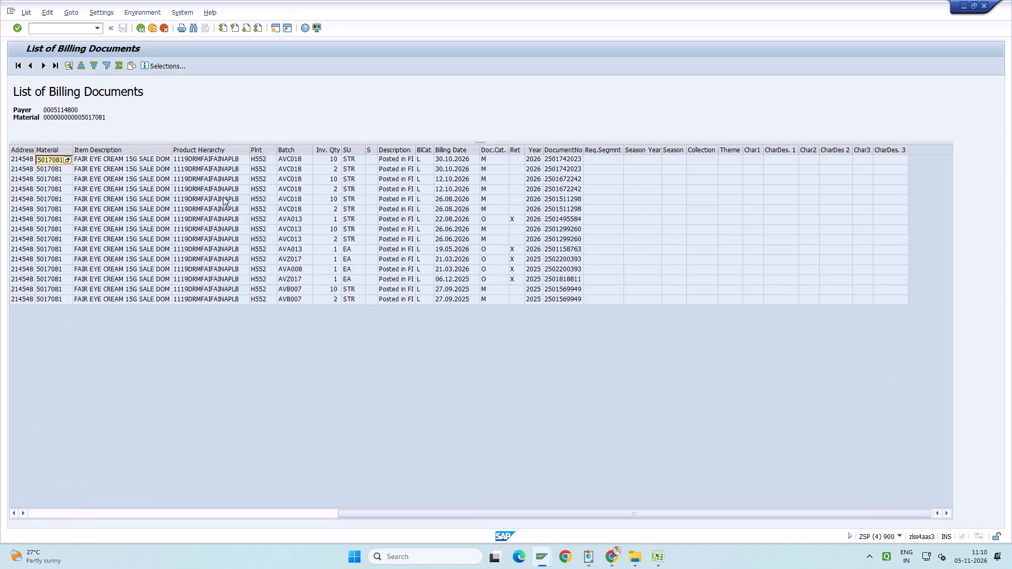
click(297, 290)
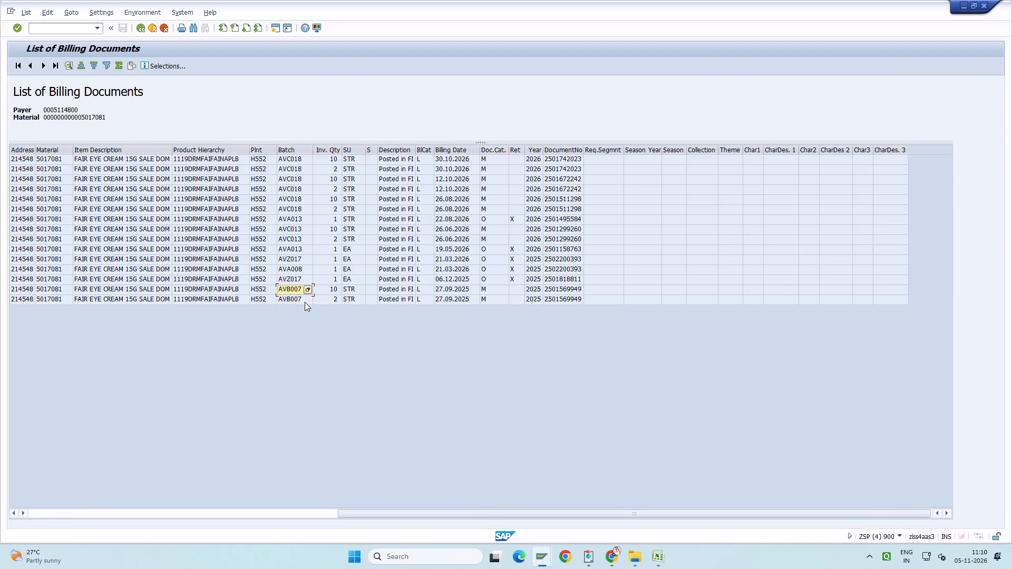
key(ctrl+y)
key(ctrl+c)
Search the Batch NO column of the Batch Query Report for AVB007 and move the Find dialog clear of the matching row.
key(alt+Tab)
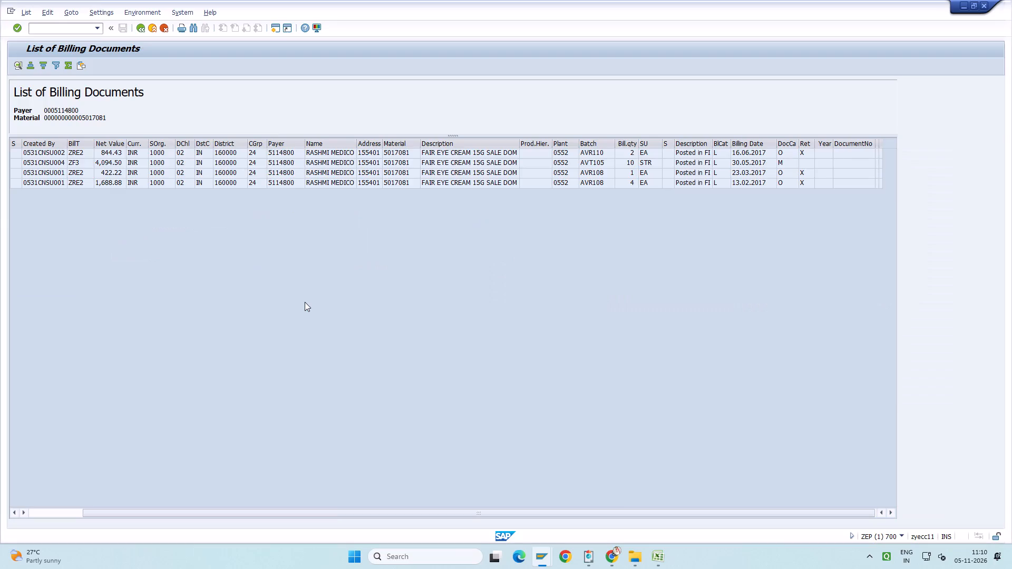
key(alt+Tab)
key(alt+Tab)
click(122, 126)
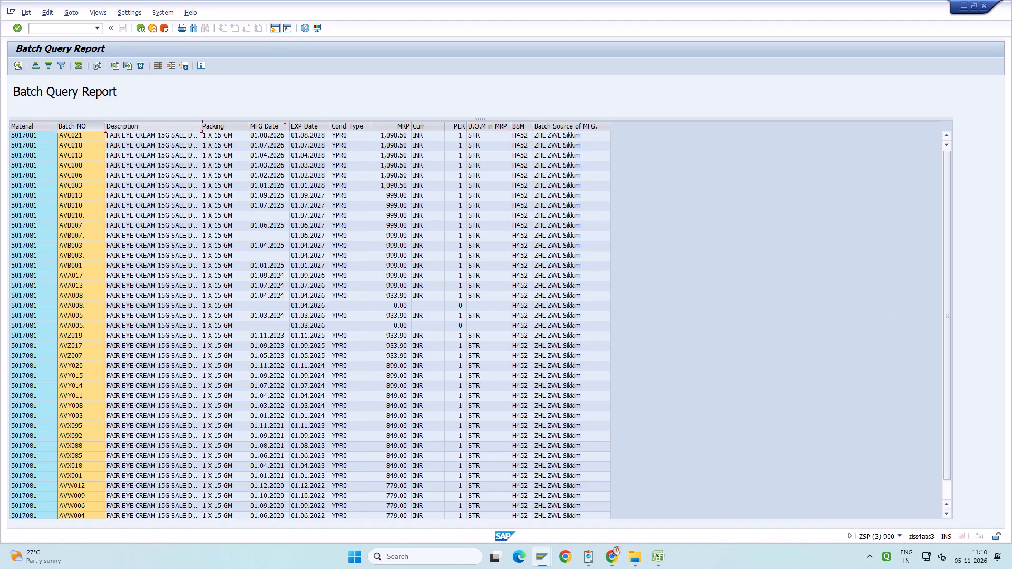
click(89, 125)
key(ctrl+f)
key(ctrl+v)
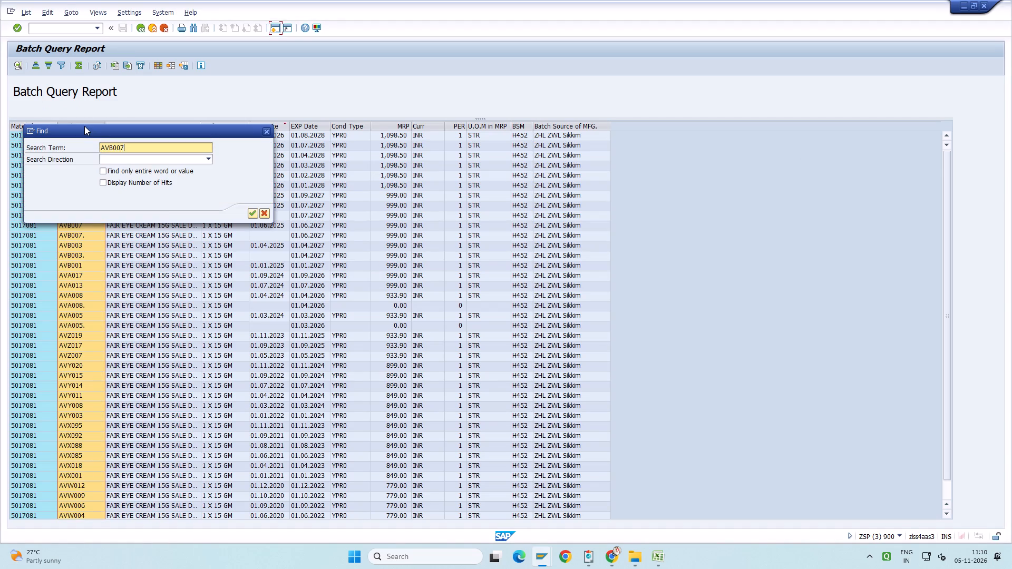
key(Return)
drag(118, 130, 174, 209)
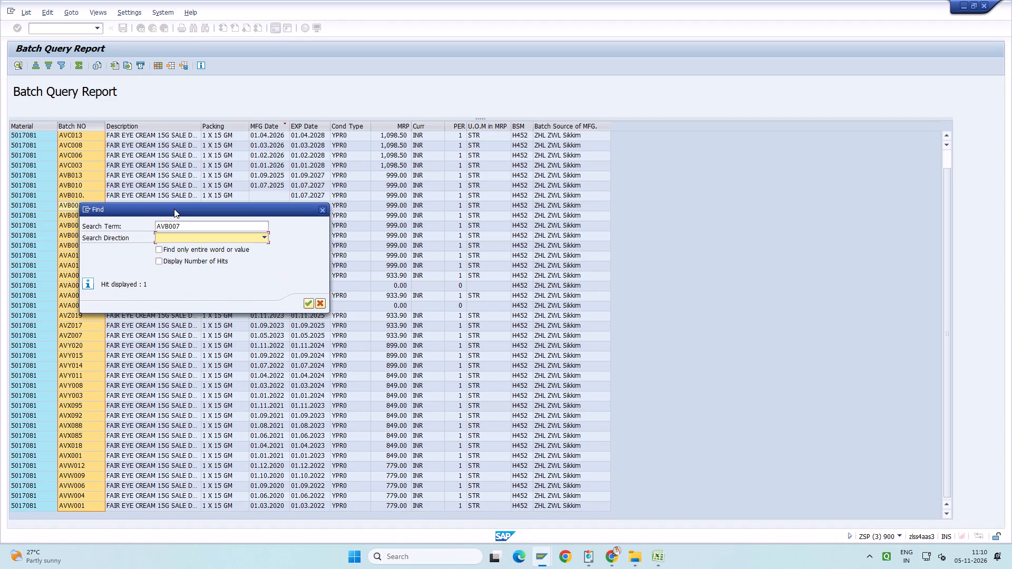
drag(179, 212, 246, 375)
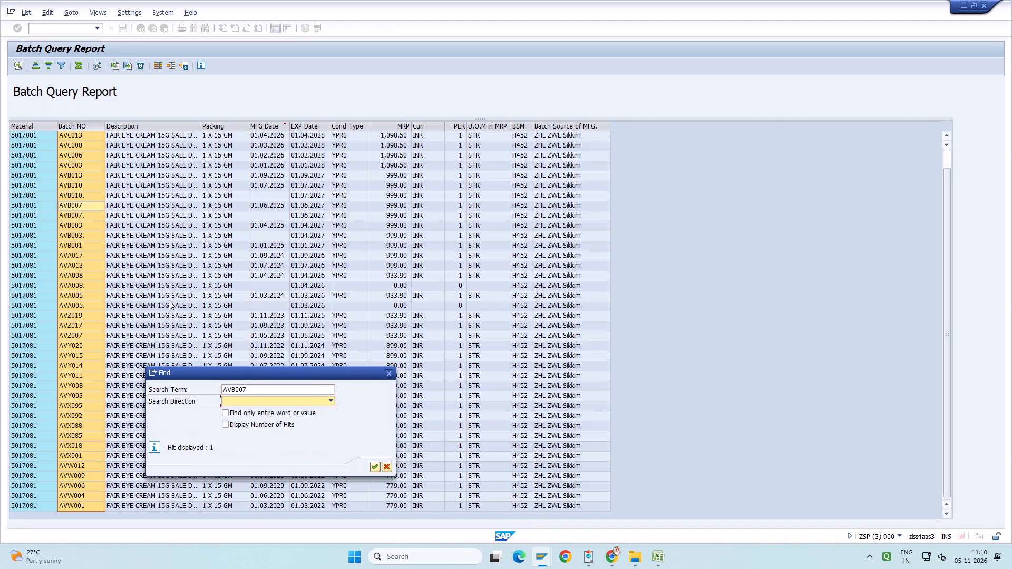
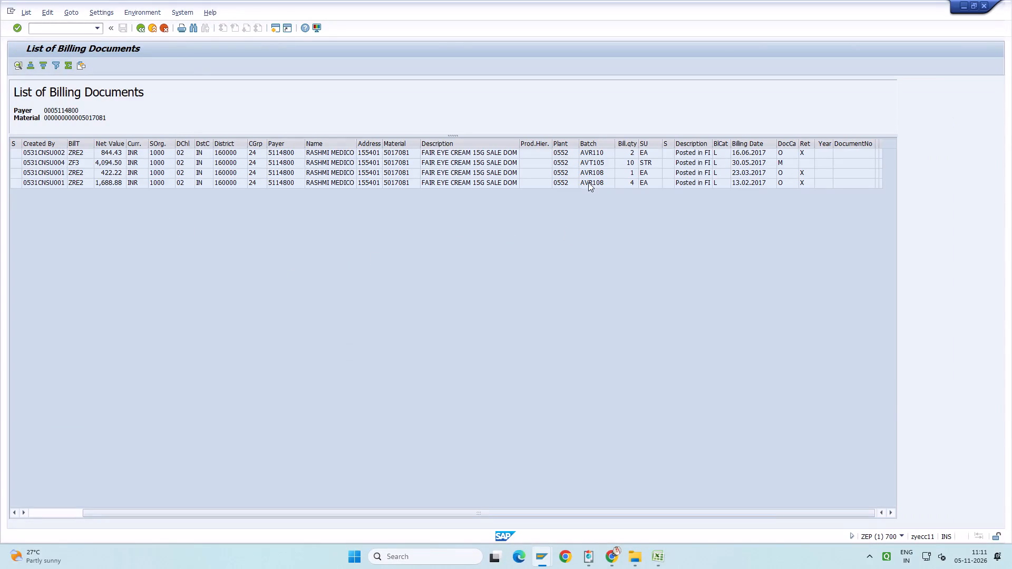
Switch to the FAIR EYE CREAM billing list for sales organization 2920 and select batch AVA008 in the 21.03.2026 row.
key(alt+Tab)
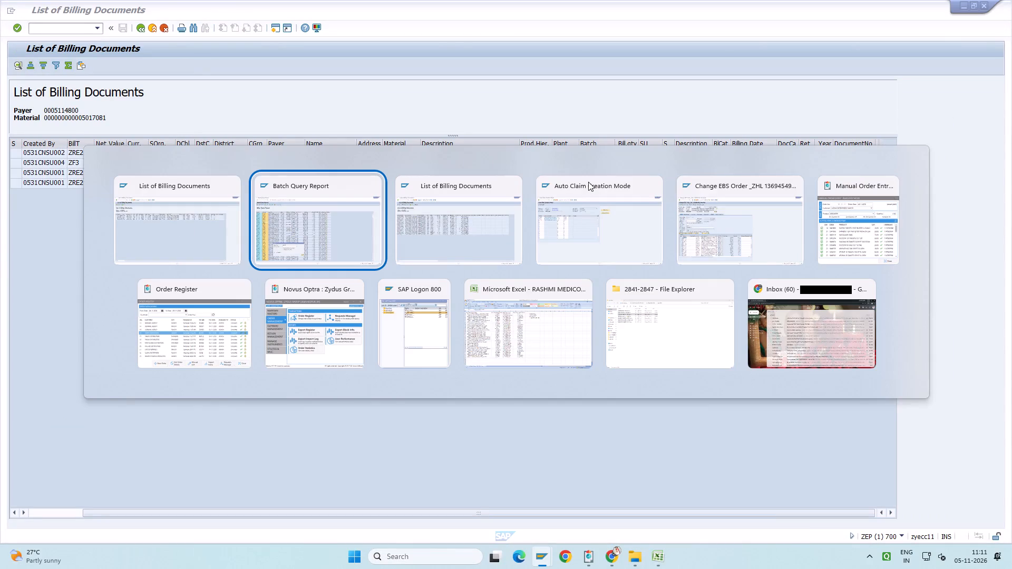
key(alt+Left)
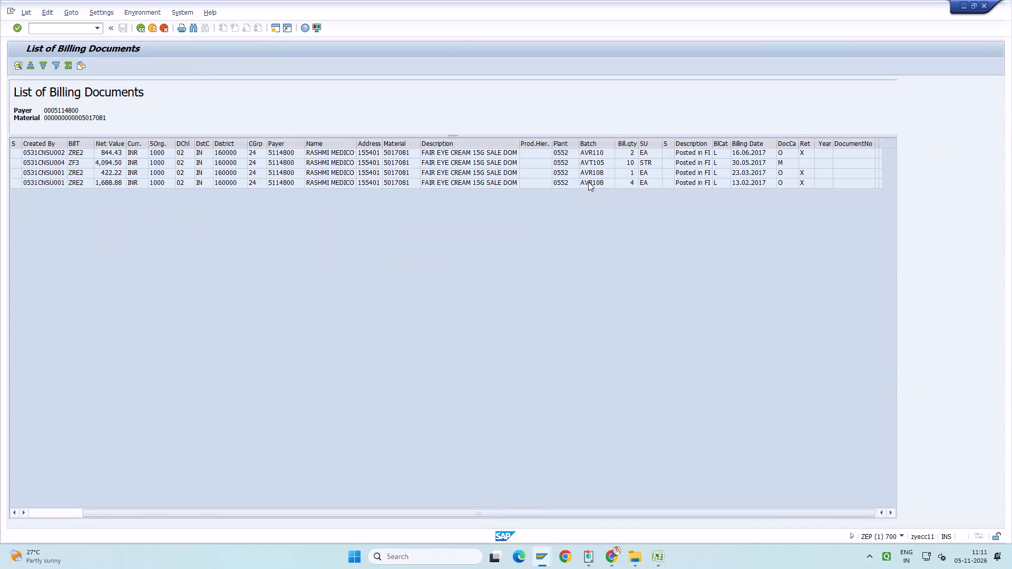
key(alt+Tab)
key(alt+Tab)
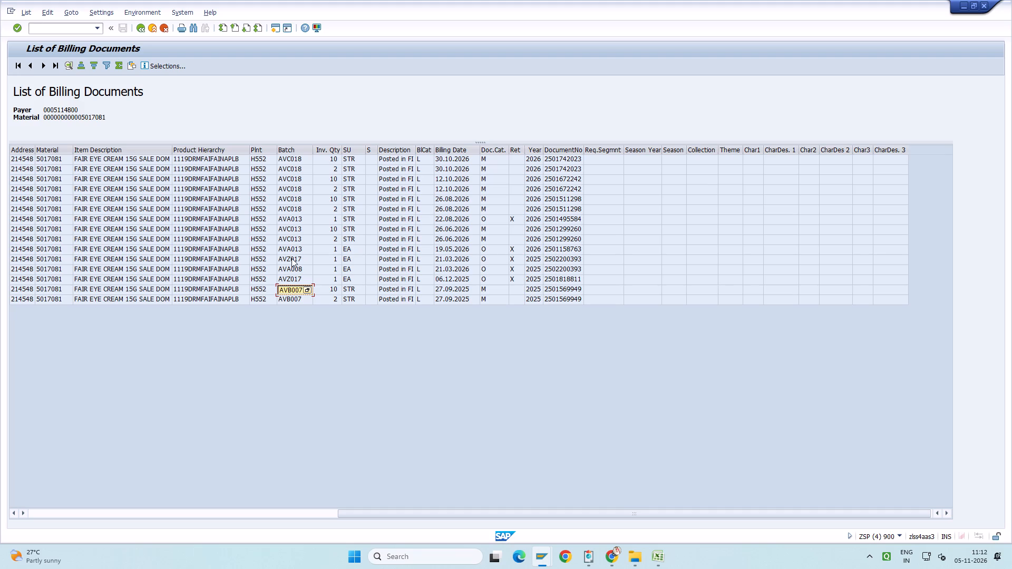
click(298, 270)
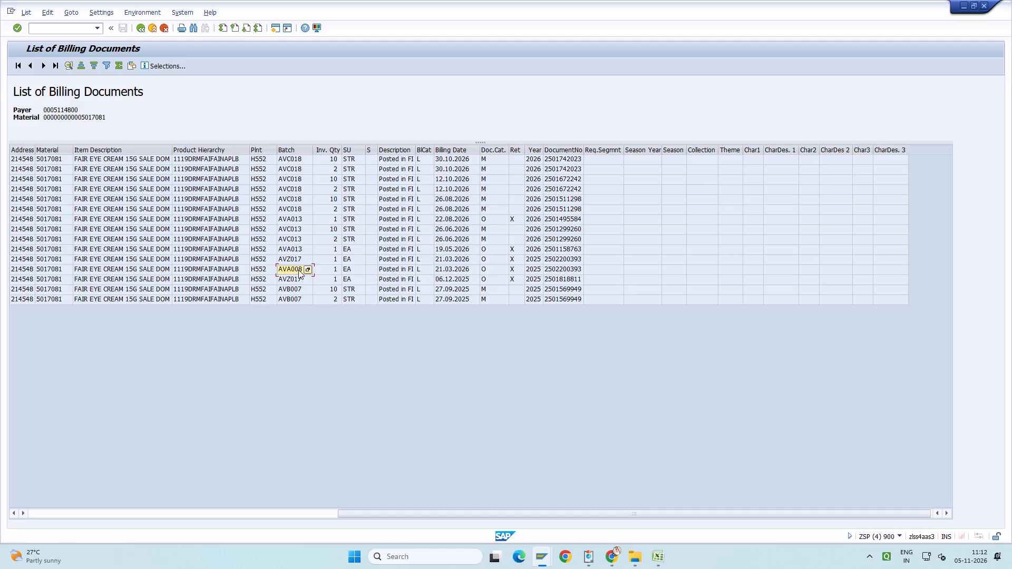
Switch to the sales organization 1000 billing list and copy batch number AVT105 from the 30.05.2017 billing row.
key(alt+Tab)
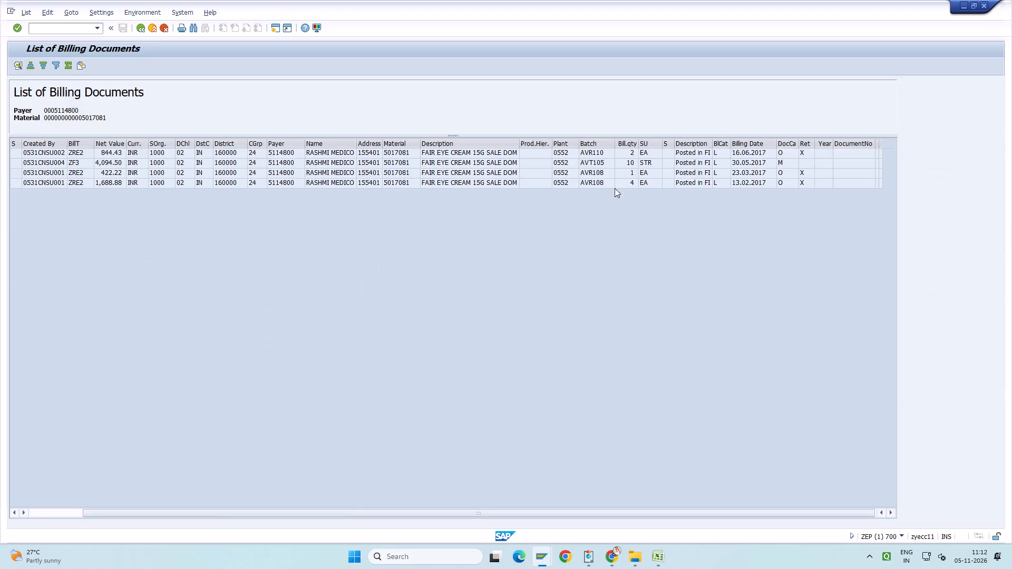
click(589, 162)
key(ctrl+y)
key(ctrl+c)
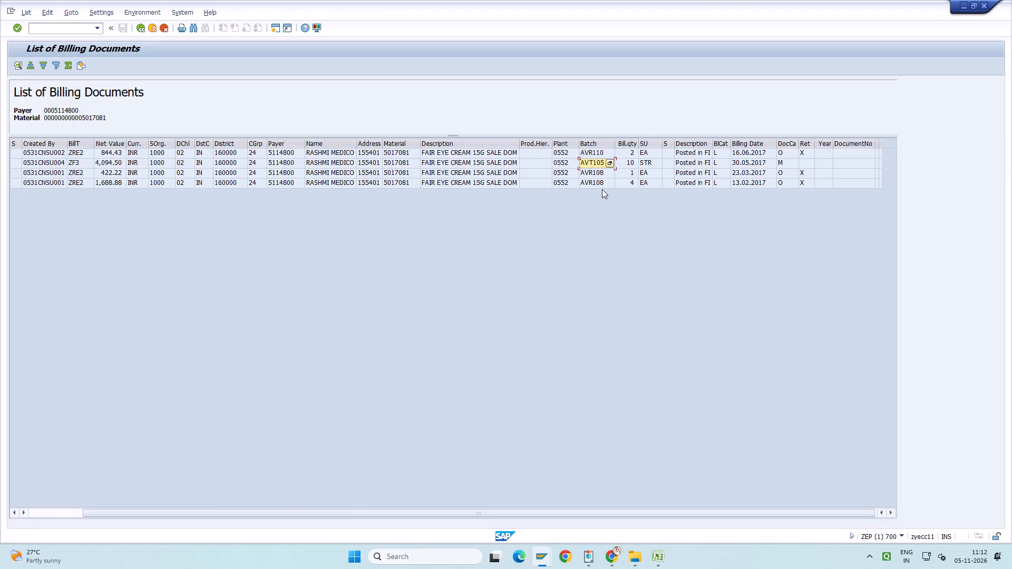
Search the Batch NO column of the Batch Query Report for AVT105, then close the search and check the remaining batches.
key(alt+Tab)
key(alt+Tab)
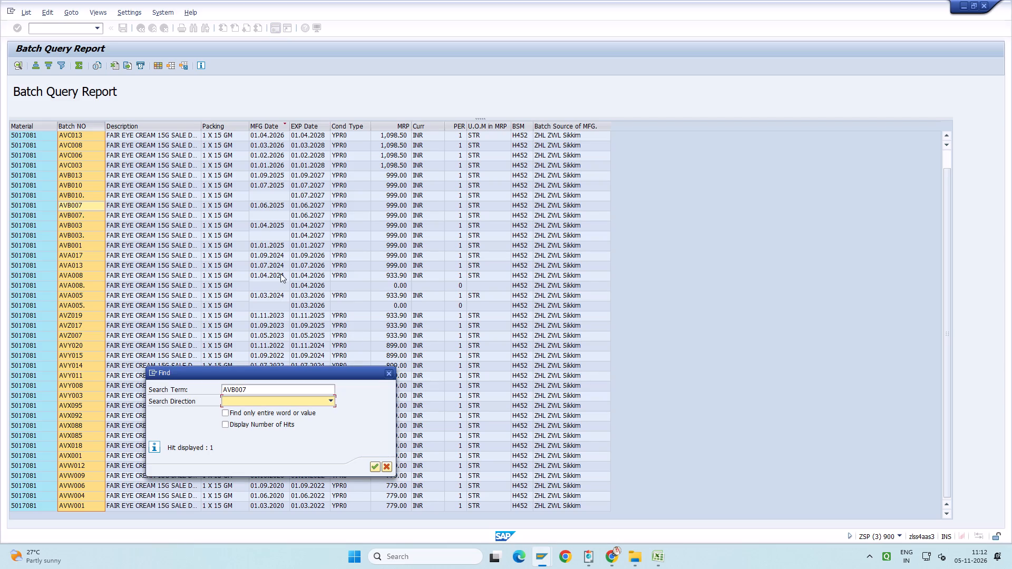
click(388, 375)
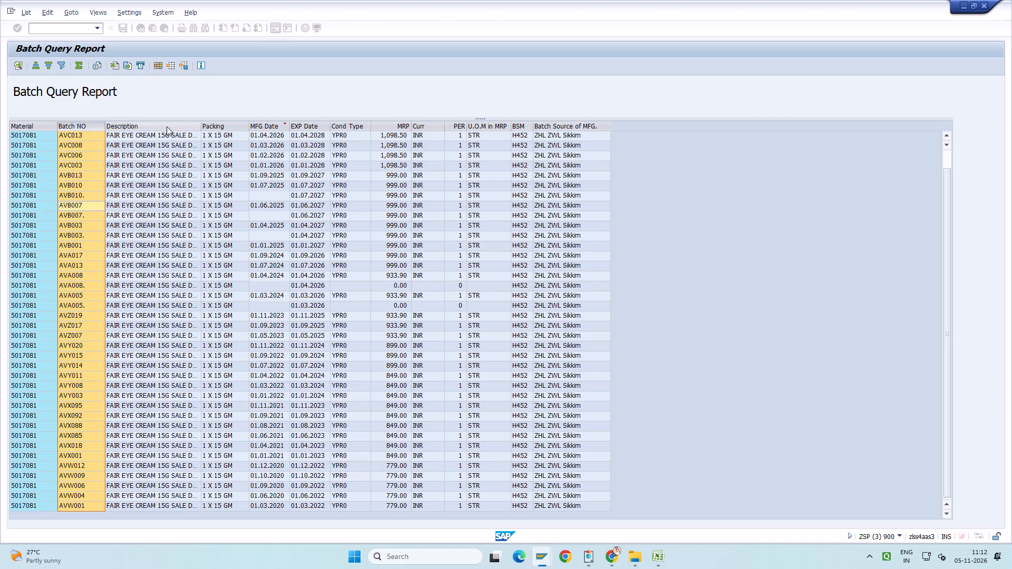
click(167, 126)
click(80, 123)
key(ctrl+f)
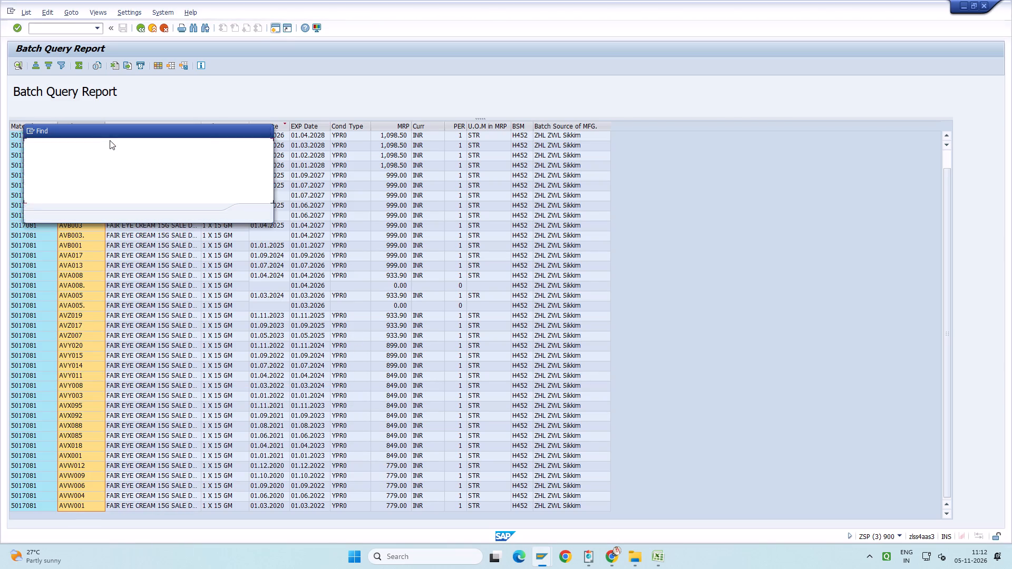
key(ctrl+v)
key(Return)
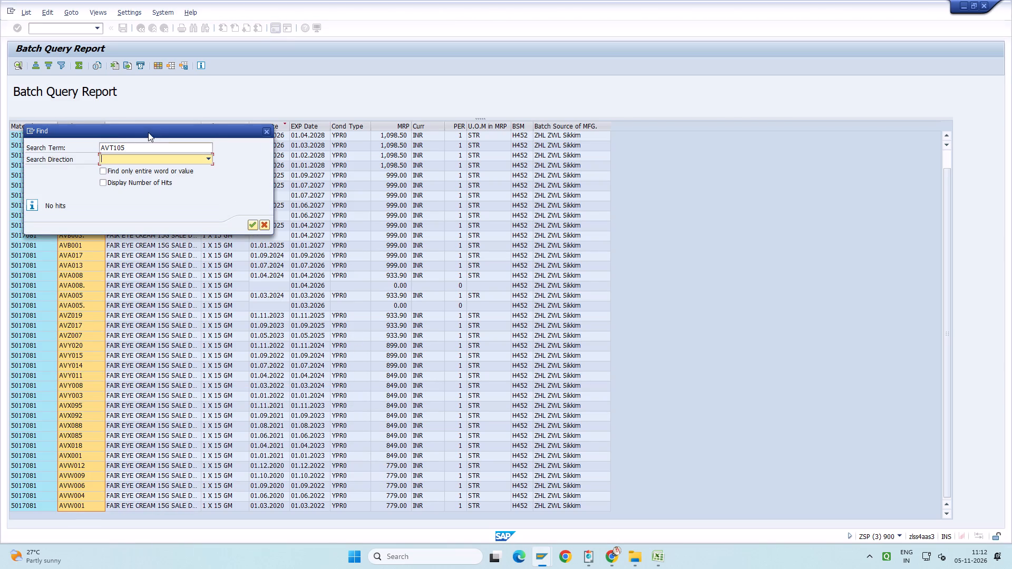
drag(154, 127, 182, 259)
drag(228, 261, 319, 424)
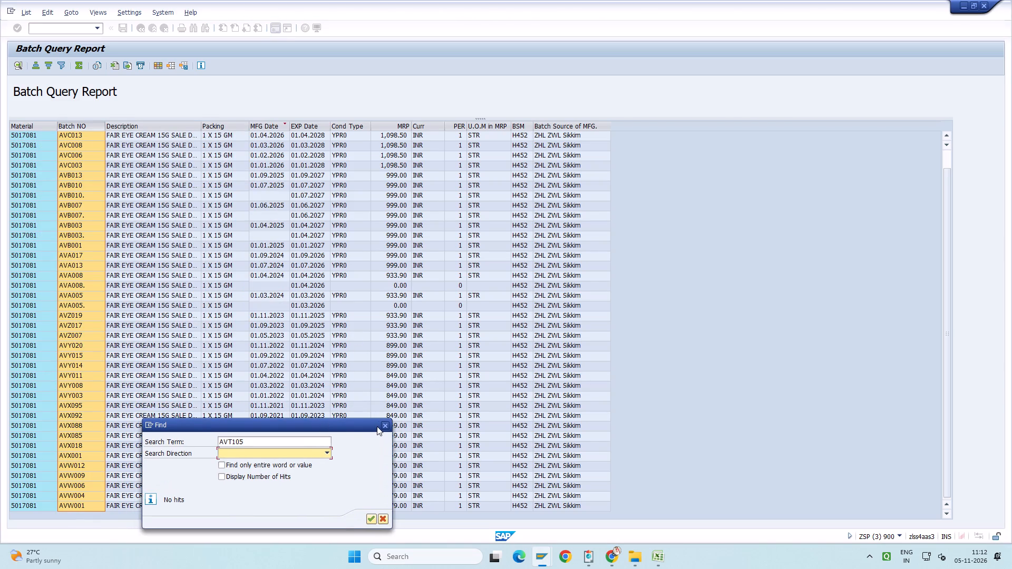
click(384, 426)
scroll(217, 356, down, 12)
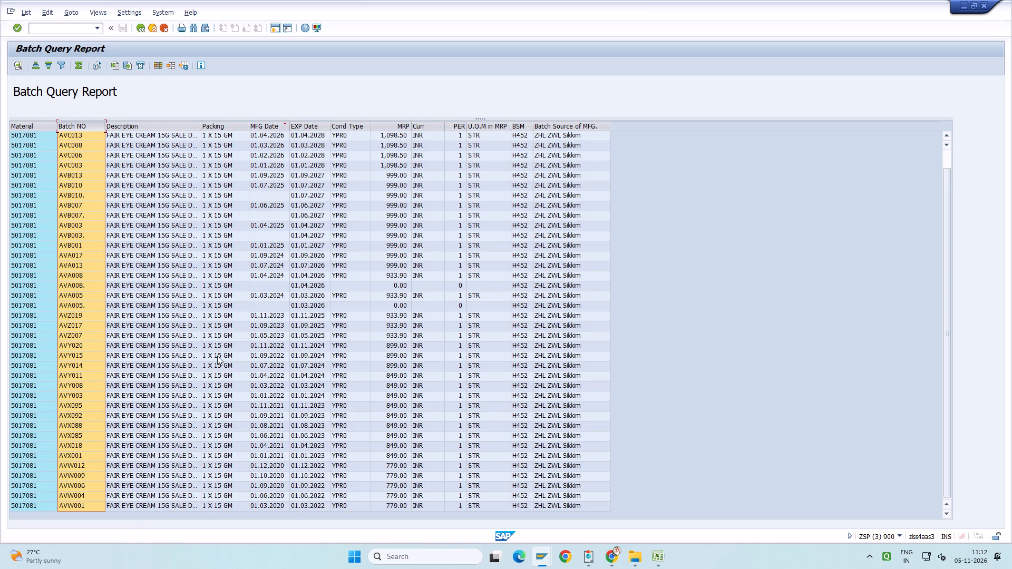
Search the Batch NO column for AVT105 once more and close the search.
click(151, 124)
click(79, 123)
key(ctrl+f)
key(ctrl+v)
key(Return)
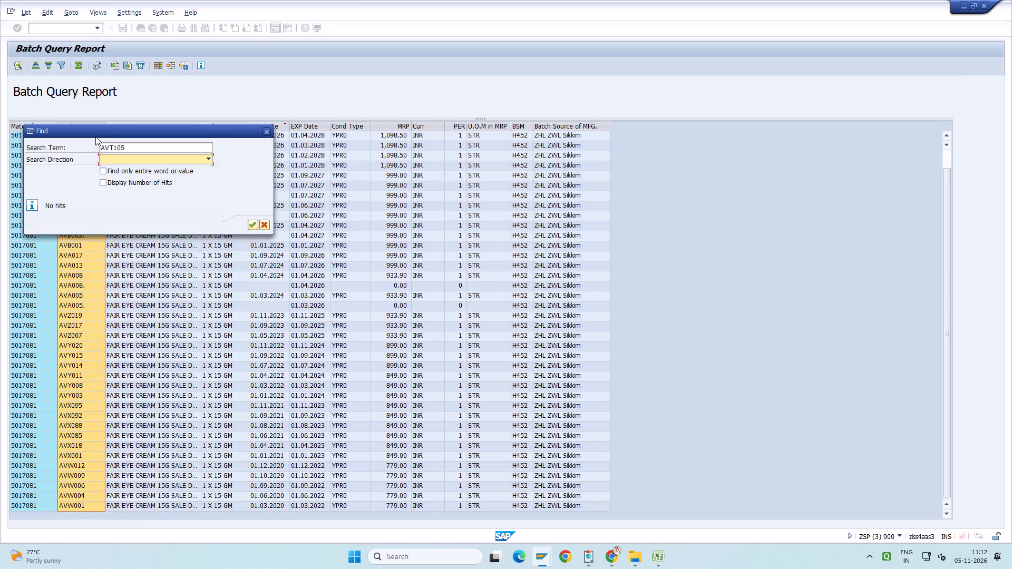
drag(112, 131, 214, 259)
click(368, 260)
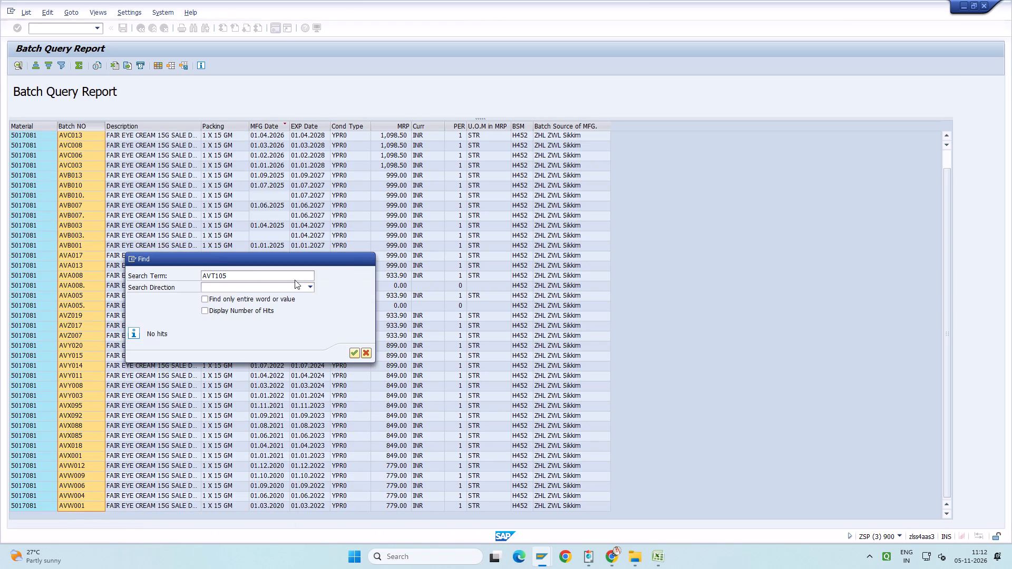
scroll(158, 336, down, 10)
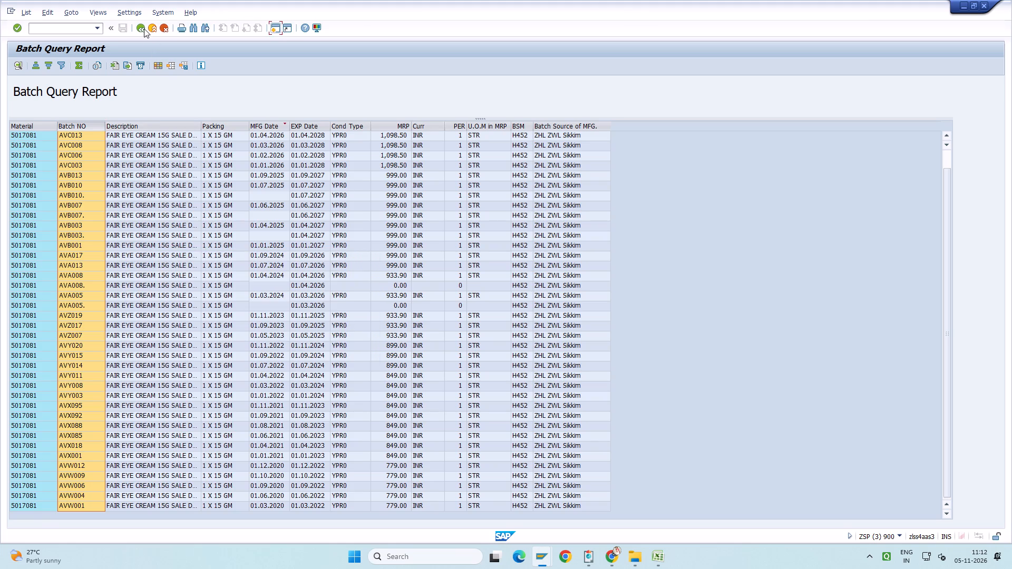
Return to the report's selection criteria, set the manufacturing start date to 01.01.2017 and rerun the Batch Query Report.
click(143, 28)
click(171, 146)
key(ctrl+a)
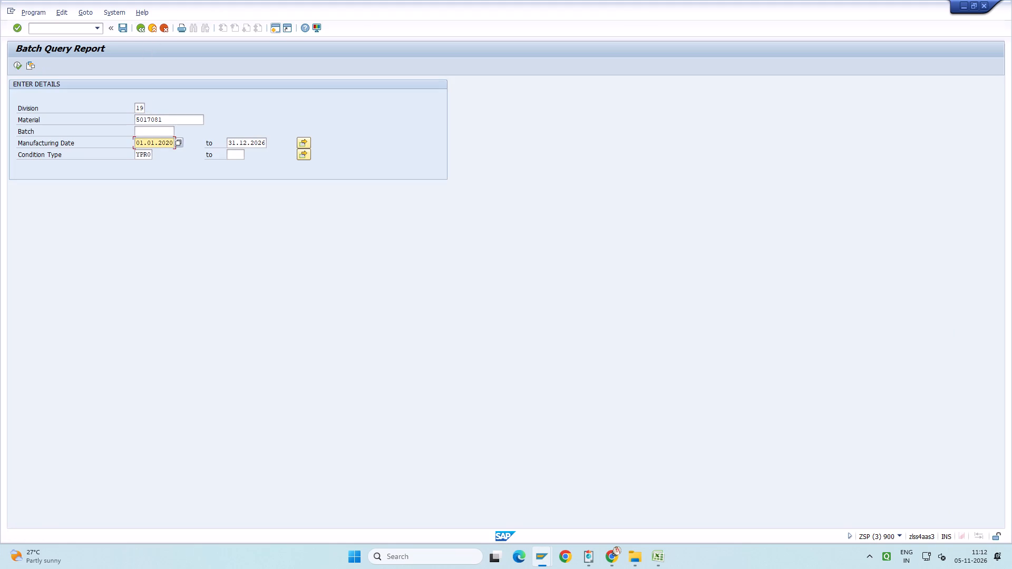
key(BackSpace)
key(space)
key(Down)
key(Down)
key(Return)
key(F8)
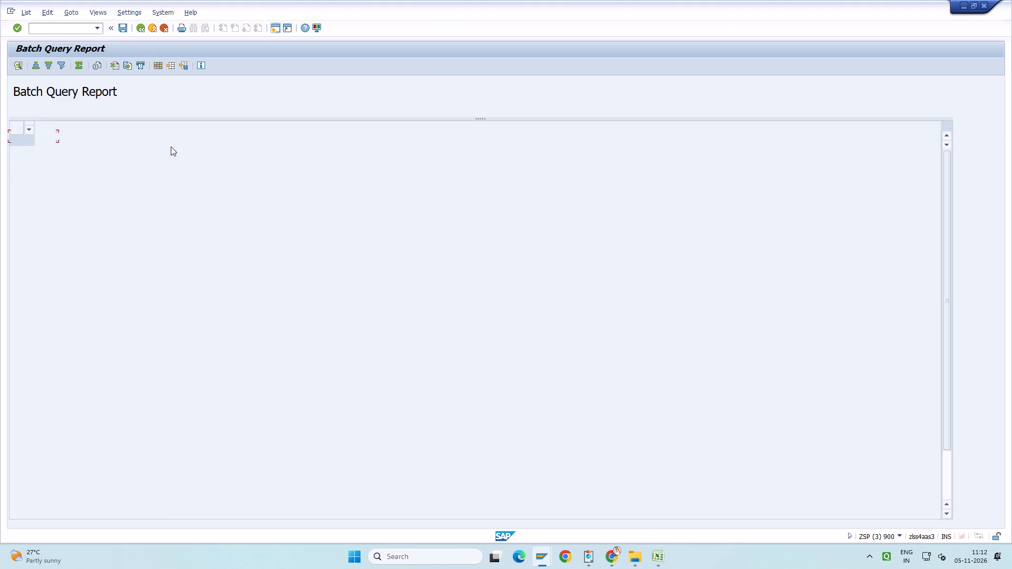
Search the rerun Batch Query Report for AVT105 and look through its oldest batches.
key(ctrl+f)
key(ctrl+v)
key(Return)
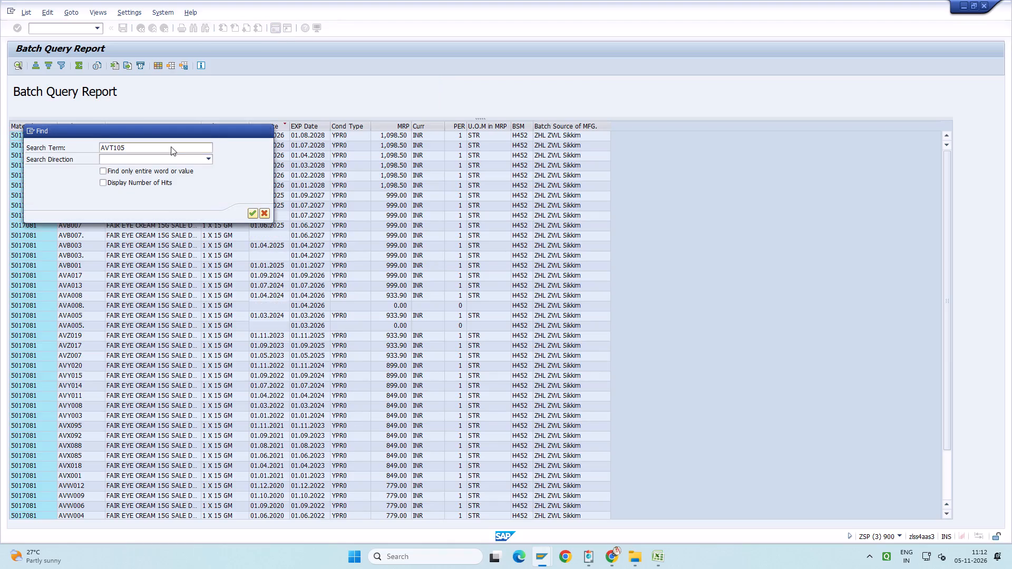
drag(184, 131, 219, 243)
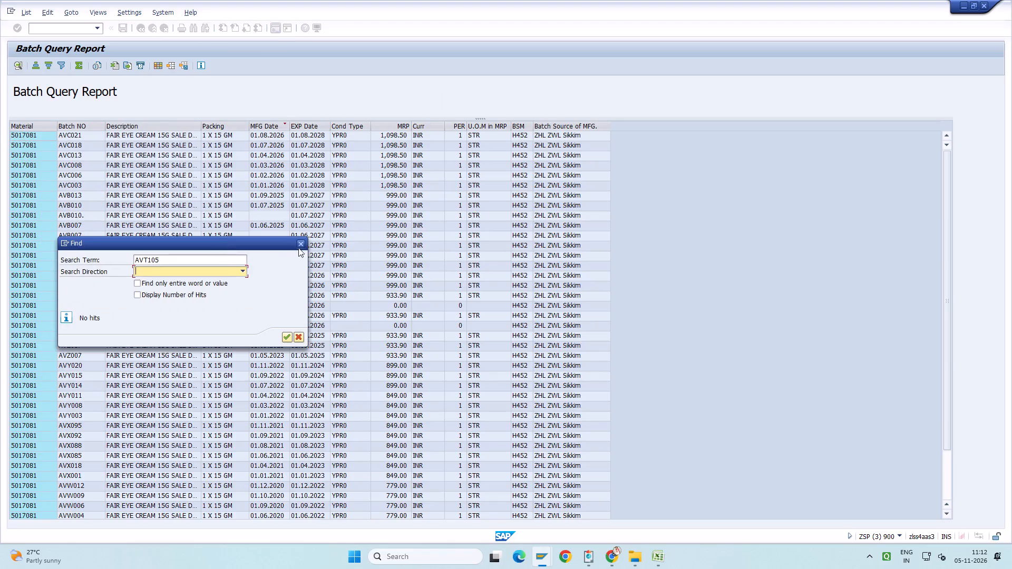
click(300, 246)
scroll(197, 352, down, 12)
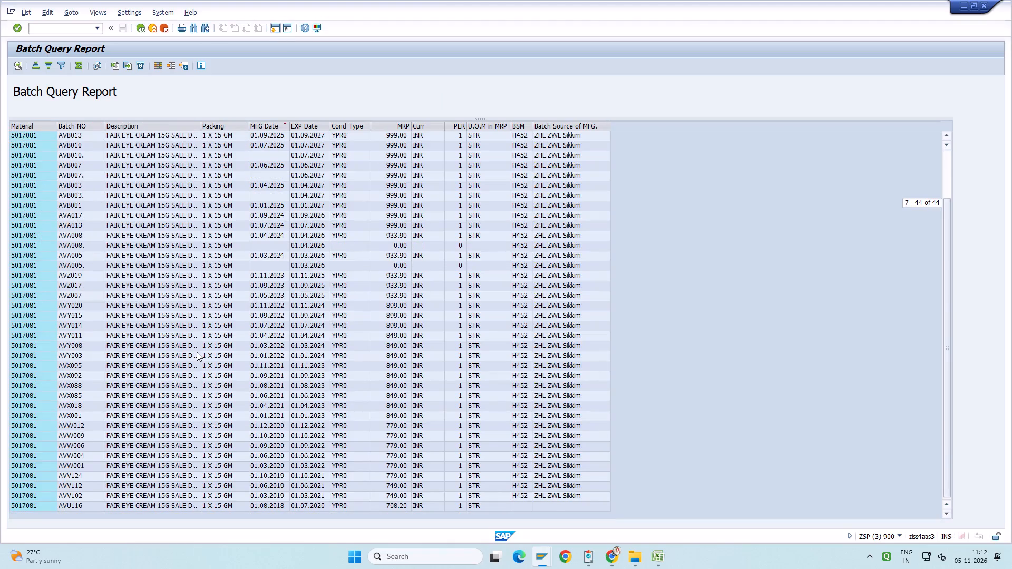
scroll(197, 352, up, 6)
scroll(197, 352, up, 17)
Examine the AVA008 return row in the sales organization 2920 billing list from billing document through billing date and return indicator.
key(alt+Tab)
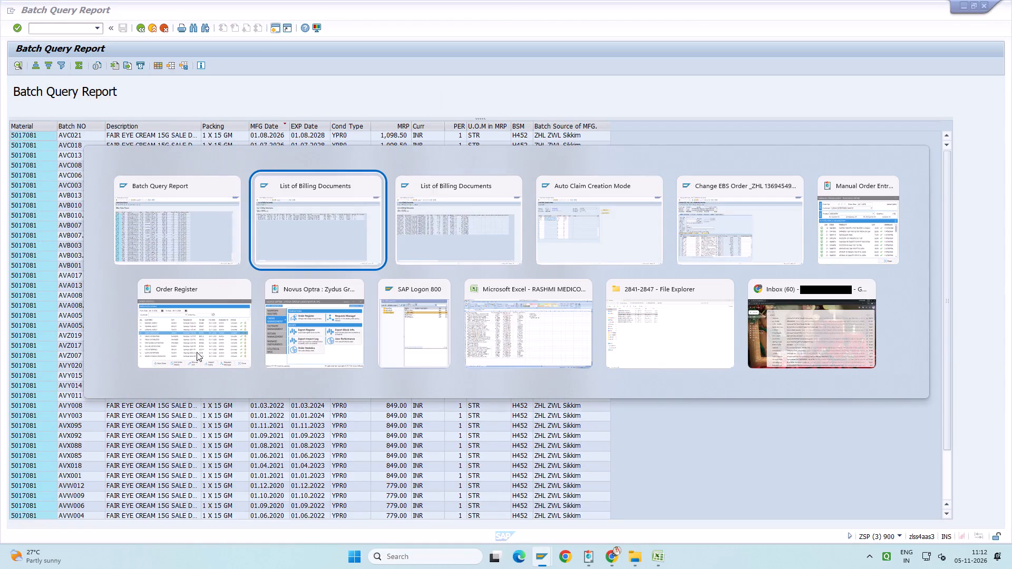
key(alt+Tab)
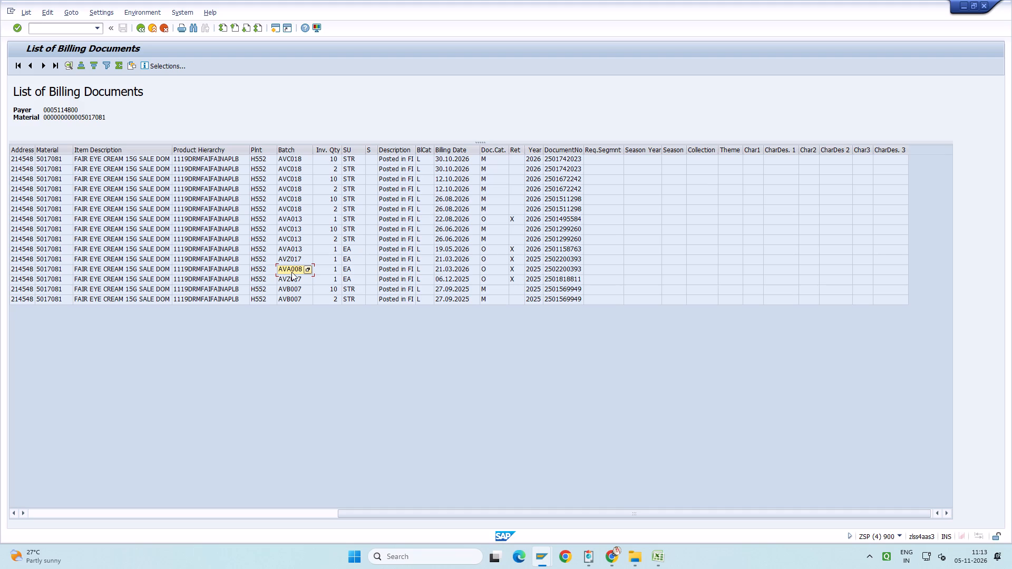
click(291, 272)
key(ctrl+Left)
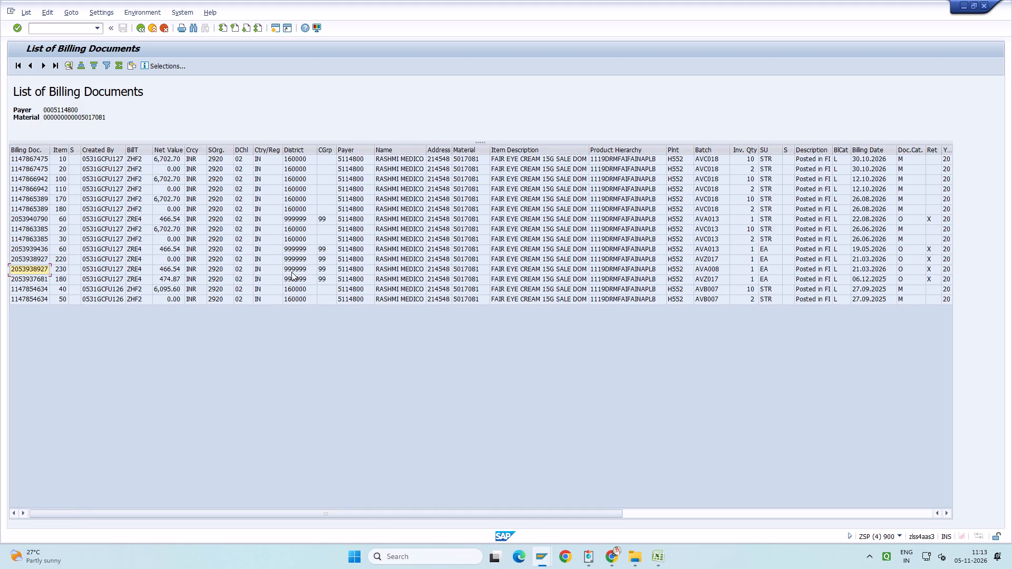
key(Right)
key(Right)
key(Right)
key(Right)
key(Right)
key(Right)
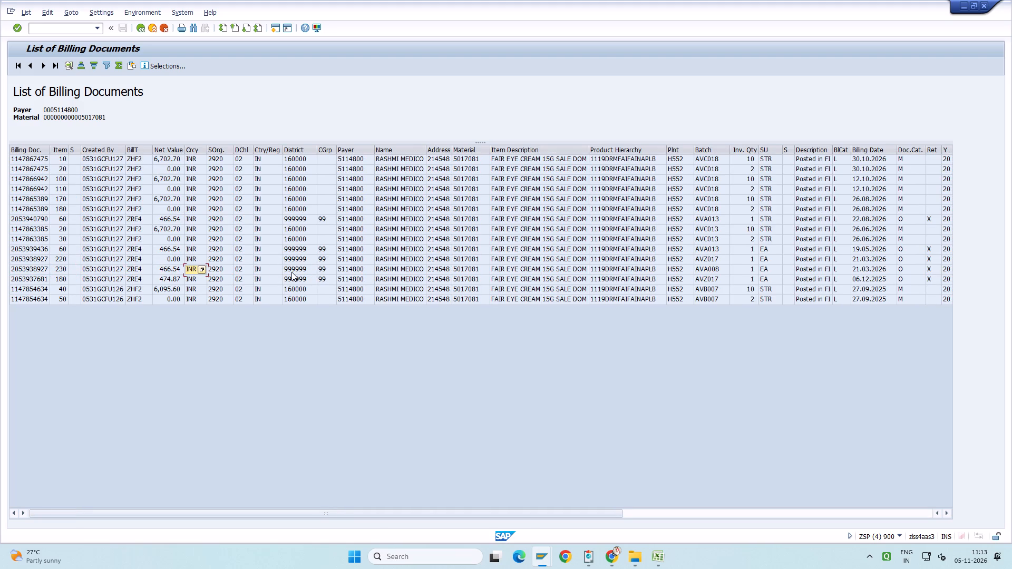
key(Right)
key(Right)
key(Right)
key(Right)
key(Right)
key(Right)
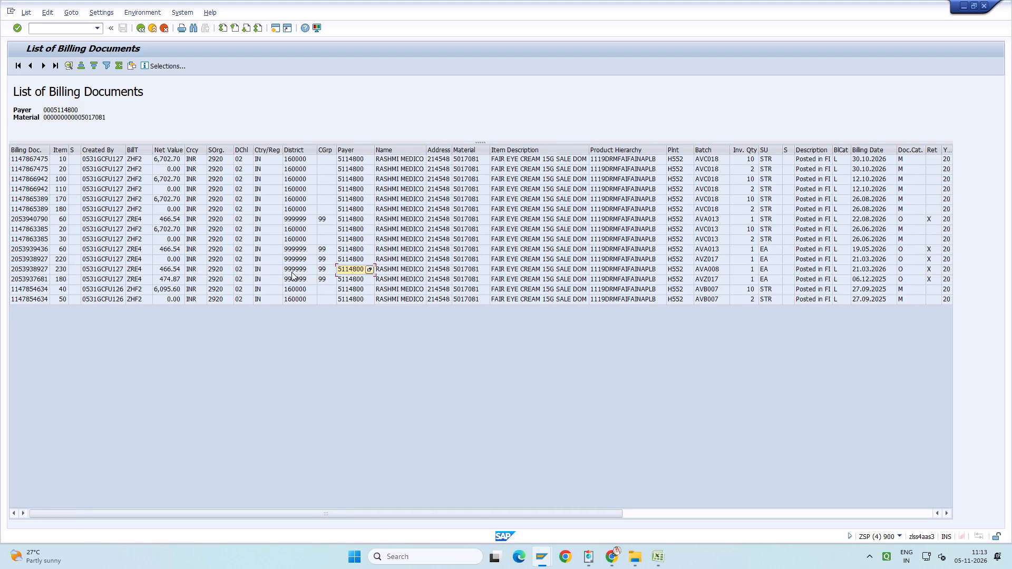
key(Right)
key(Right)
key(Right)
key(Right)
key(Right)
key(Right)
key(Right)
key(Right)
key(Right)
key(Right)
key(Right)
key(Right)
key(Right)
key(Right)
key(Right)
key(Right)
key(Right)
key(Left)
key(Left)
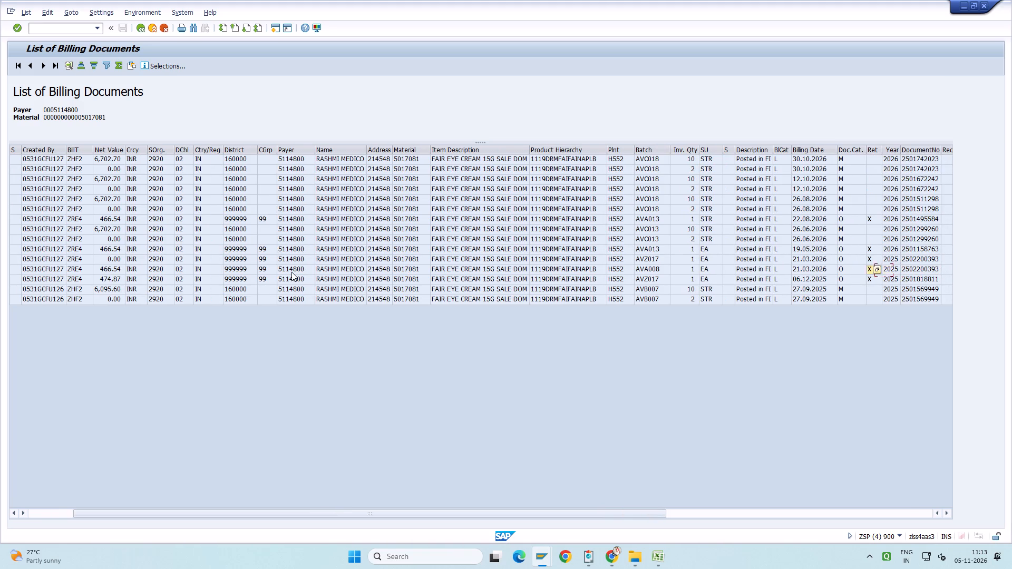
key(Left)
key(Left)
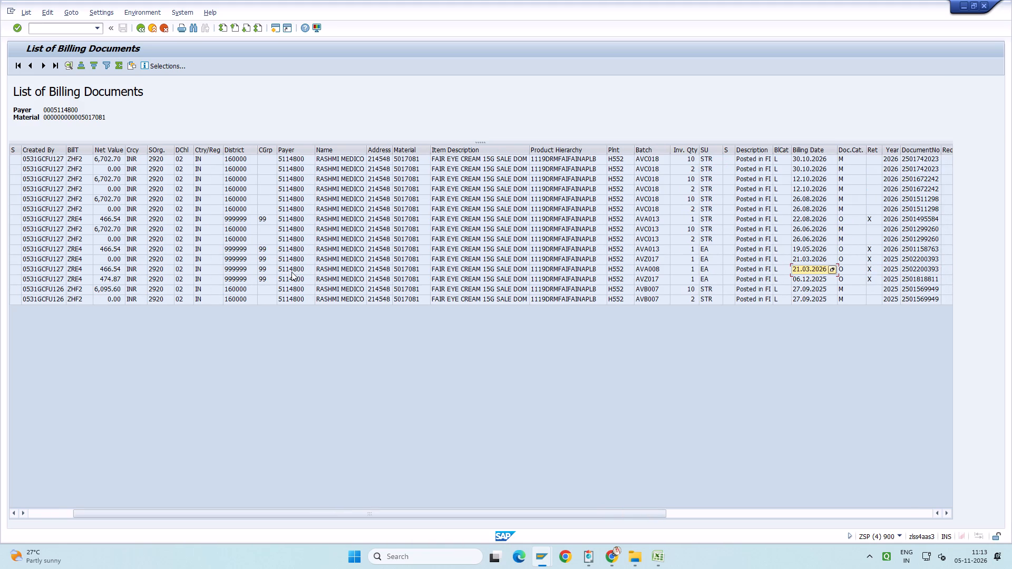
key(ctrl+Right)
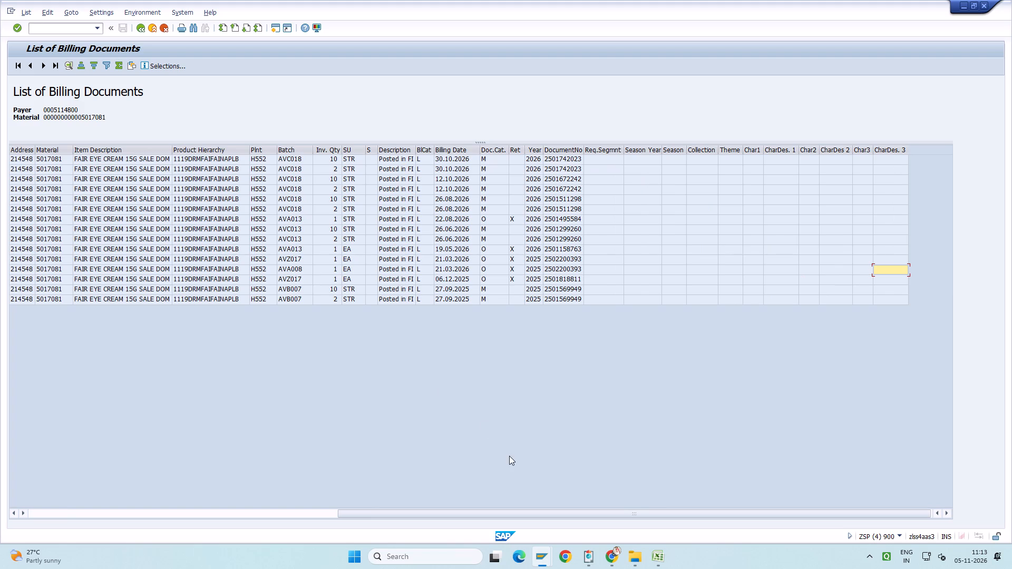
Switch to Novus Optra and close the read-only manual order entry for SUDHA ENTERPRISES.
click(586, 547)
click(672, 499)
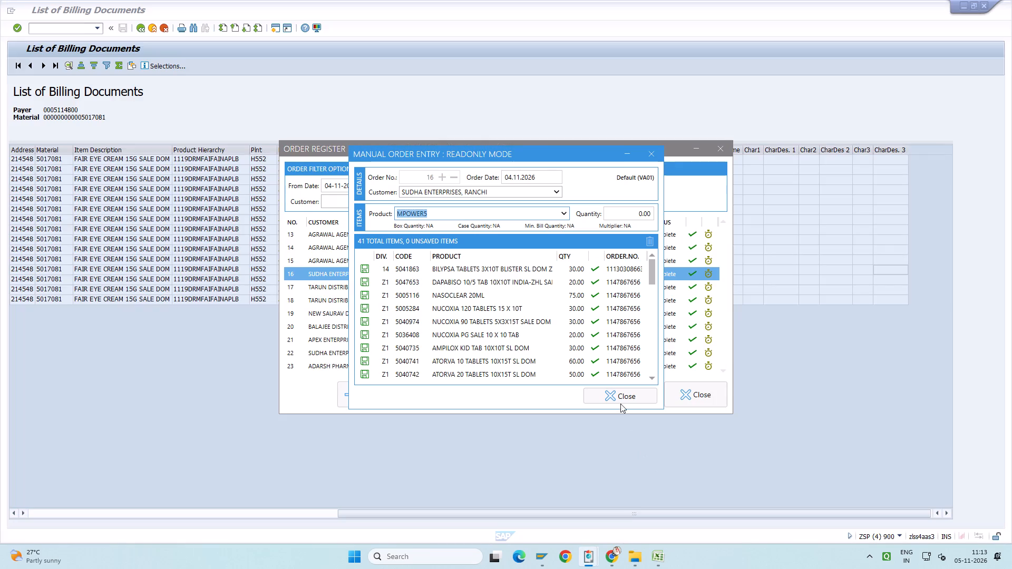
click(621, 398)
Start a new queued order for CHOUDHARY MEDICAL PRIVATE LIMITED, Ranchi, with customer reference 585447.
click(389, 401)
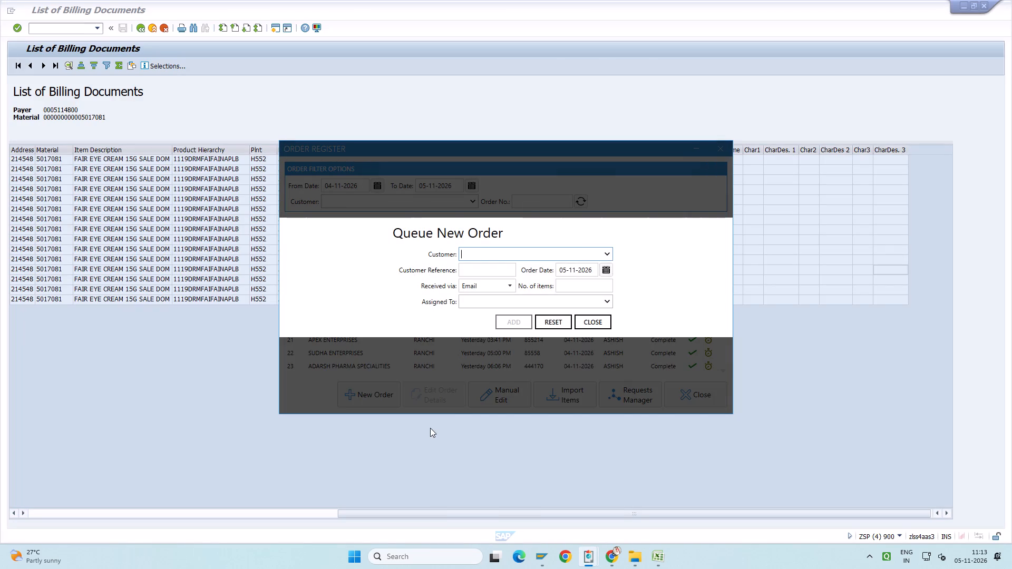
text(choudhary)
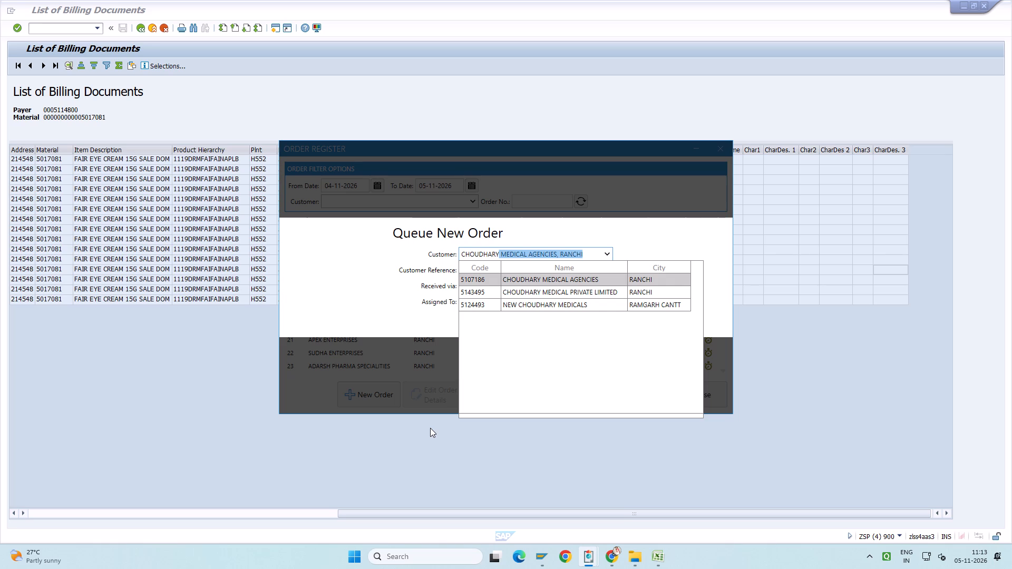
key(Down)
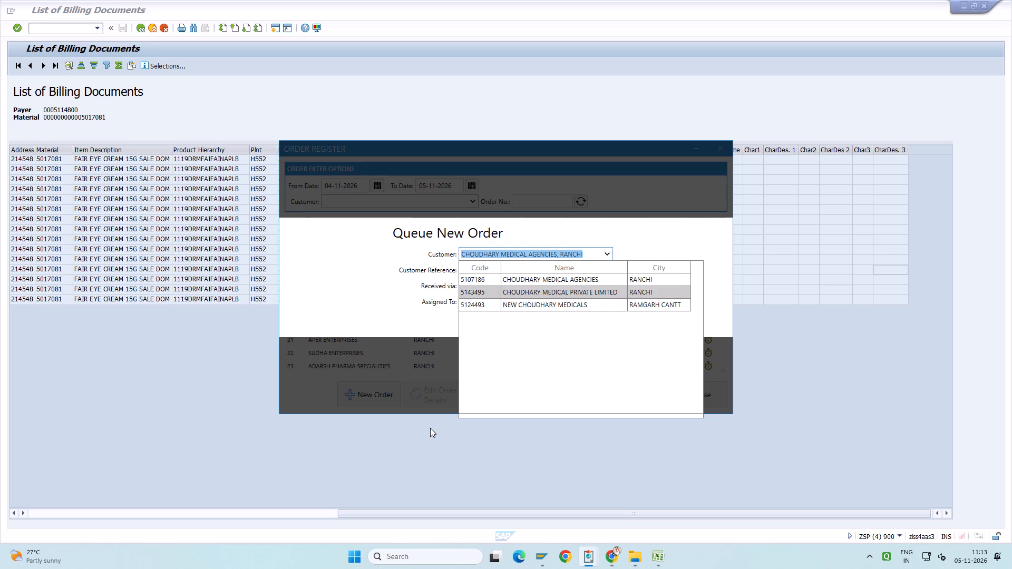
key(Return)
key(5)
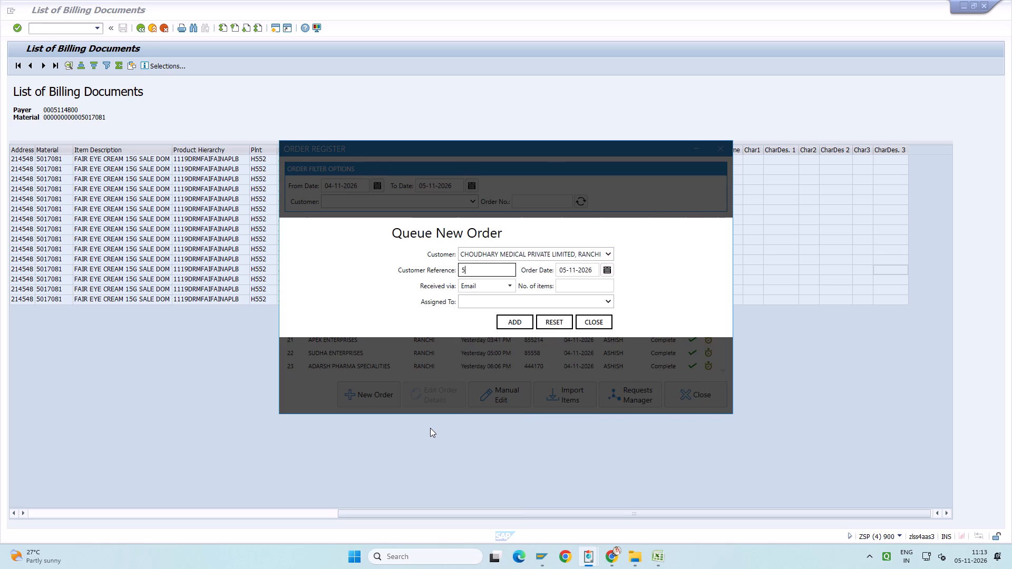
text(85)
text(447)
Set the order's number of items to 60, assign it to ASHISH and add it to the queue.
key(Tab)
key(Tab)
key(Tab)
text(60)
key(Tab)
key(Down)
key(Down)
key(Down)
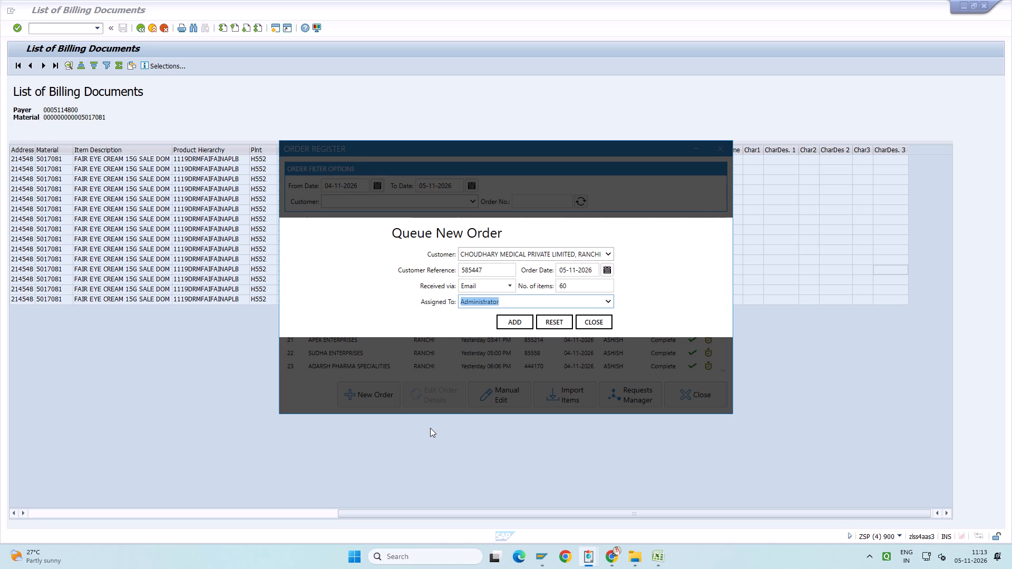
click(521, 325)
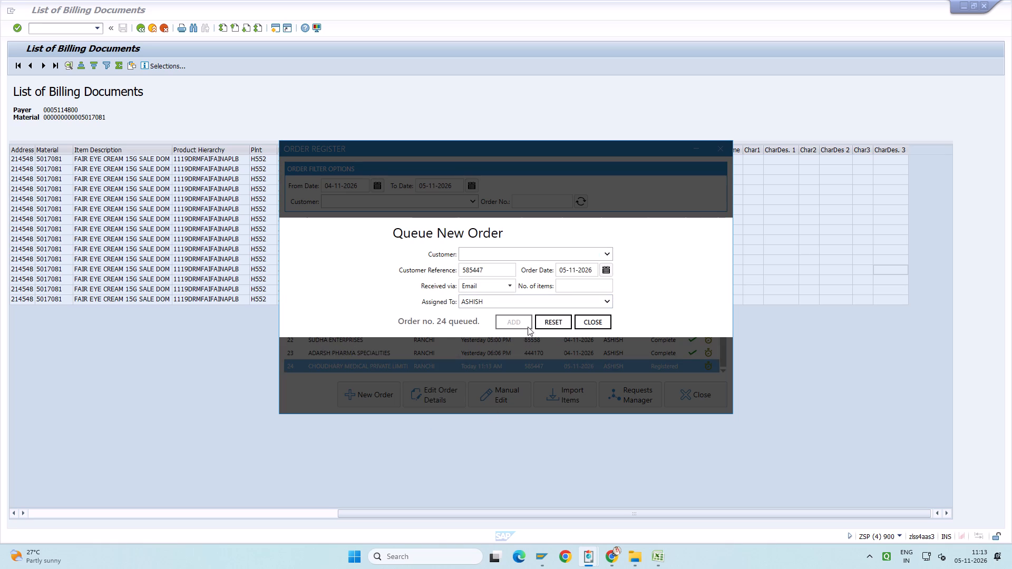
Close the form for queuing new orders and return to the order register.
click(589, 327)
Open the manual order entry for queued order 24 of CHOUDHARY MEDICAL PRIVATE LIMITED and close it without adding items.
double_click(517, 368)
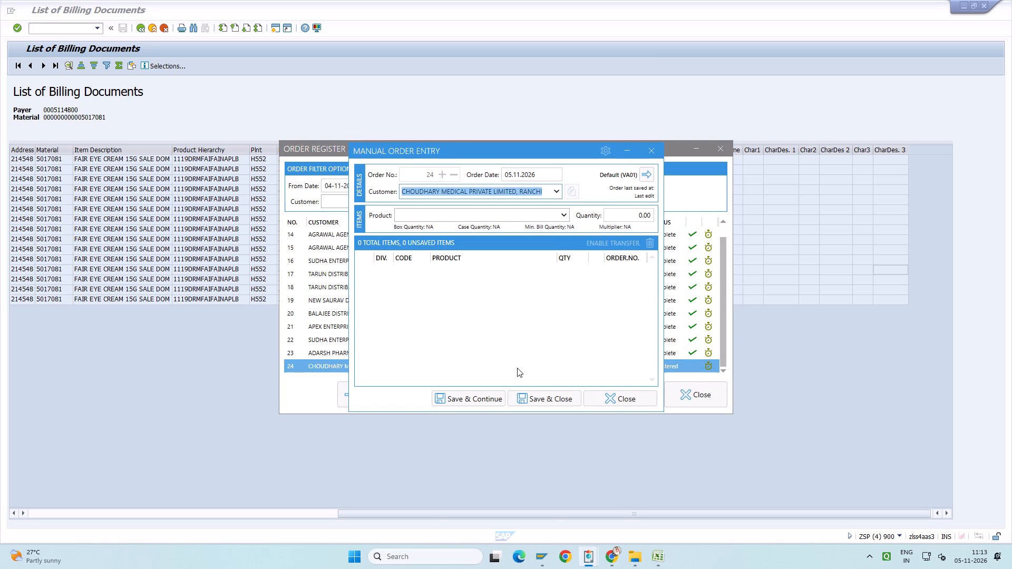
click(618, 398)
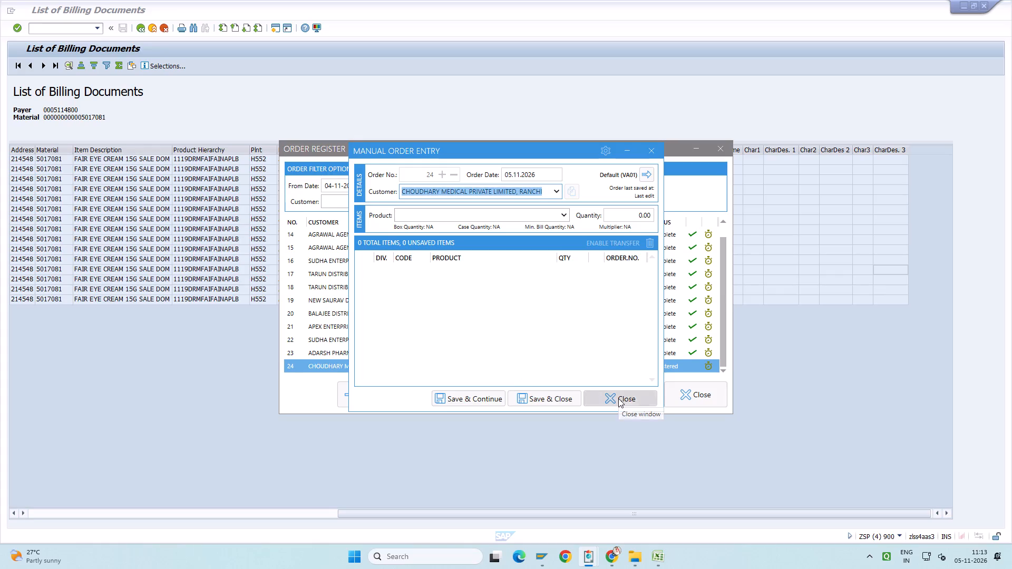
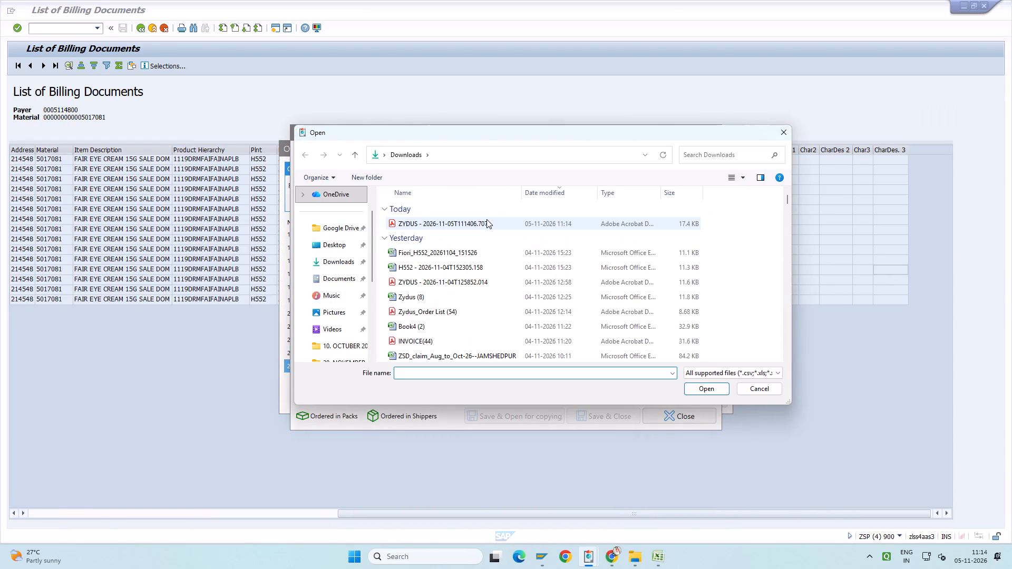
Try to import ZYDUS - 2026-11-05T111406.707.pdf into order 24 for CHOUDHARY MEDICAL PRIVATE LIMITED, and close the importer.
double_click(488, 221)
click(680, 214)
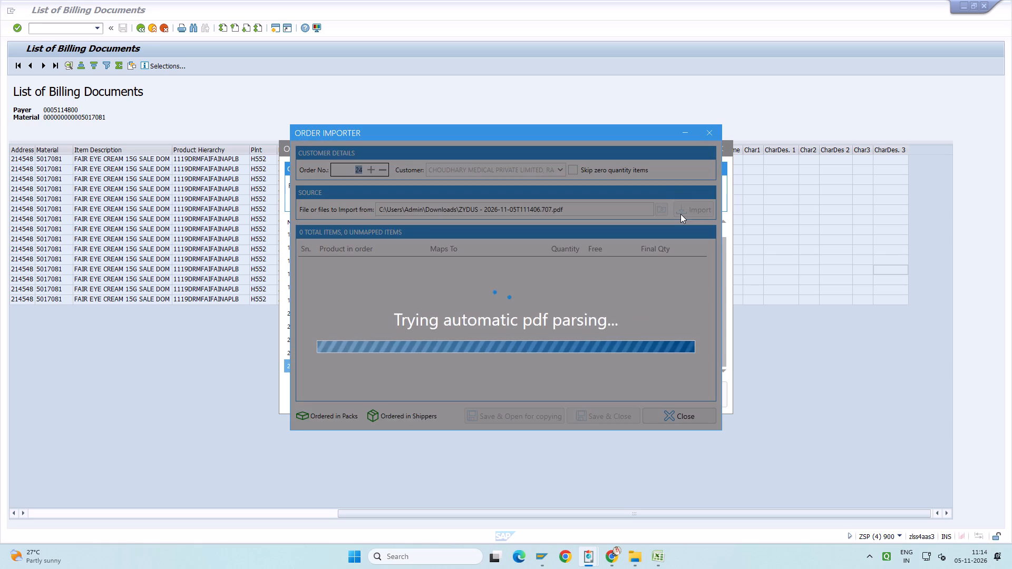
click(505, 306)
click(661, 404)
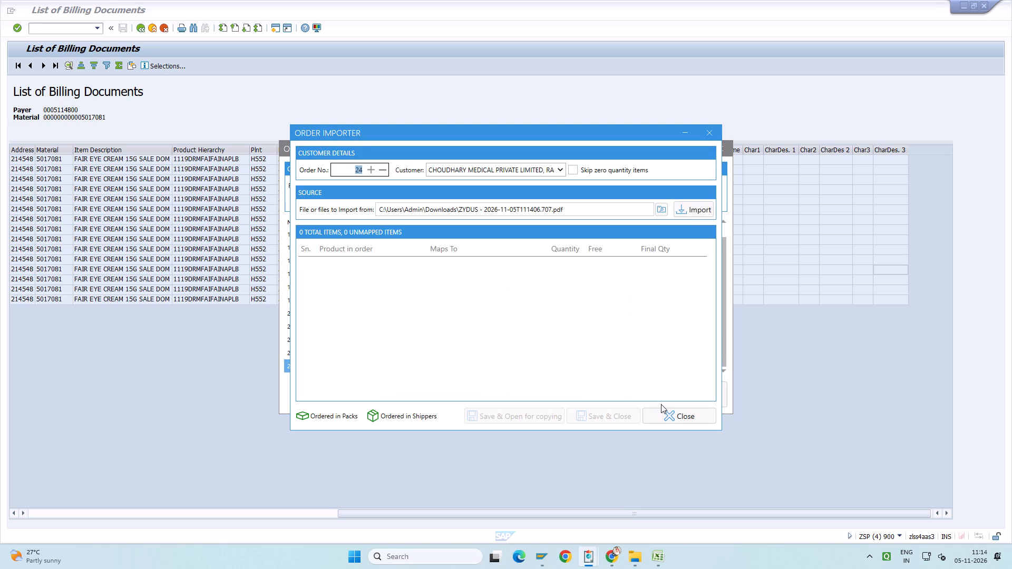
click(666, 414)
Start an order parse request for CHOUDHARY MEDICAL PRIVATE LIMITED, Ranchi, with the file ZYDUS - 2026-11-05T111406.707.pdf.
click(611, 380)
click(617, 393)
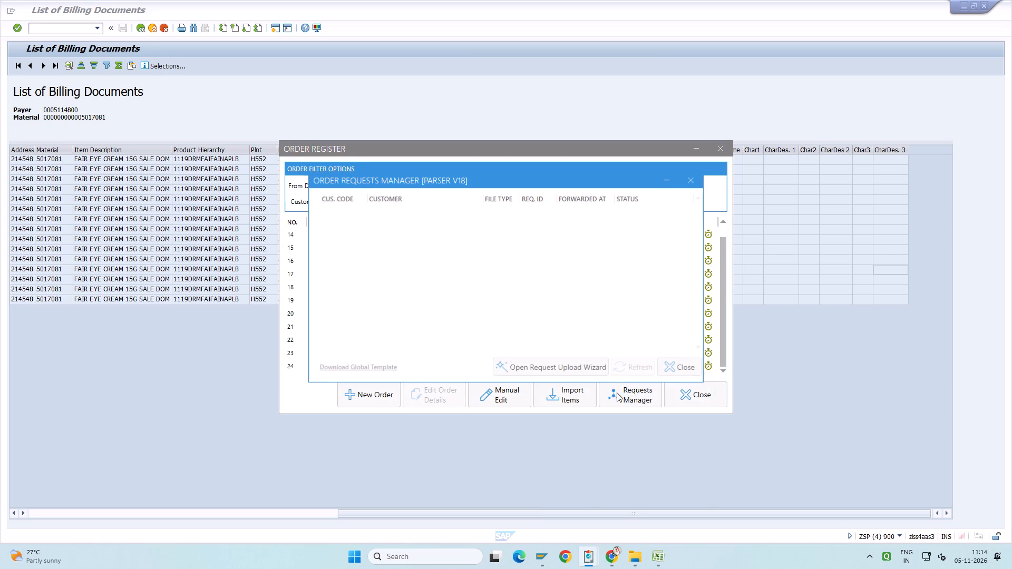
click(550, 368)
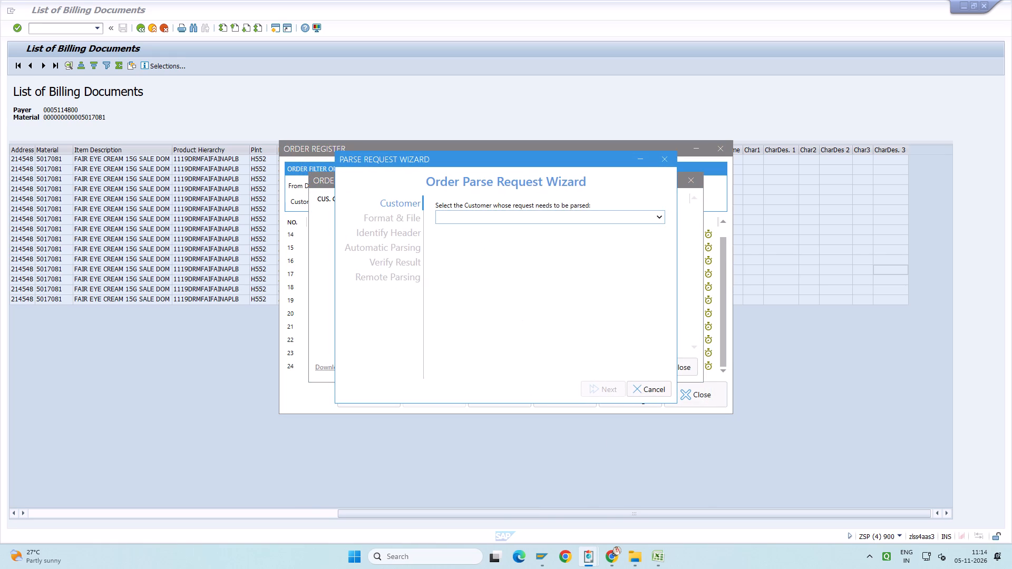
click(474, 219)
text(choudhary)
key(Down)
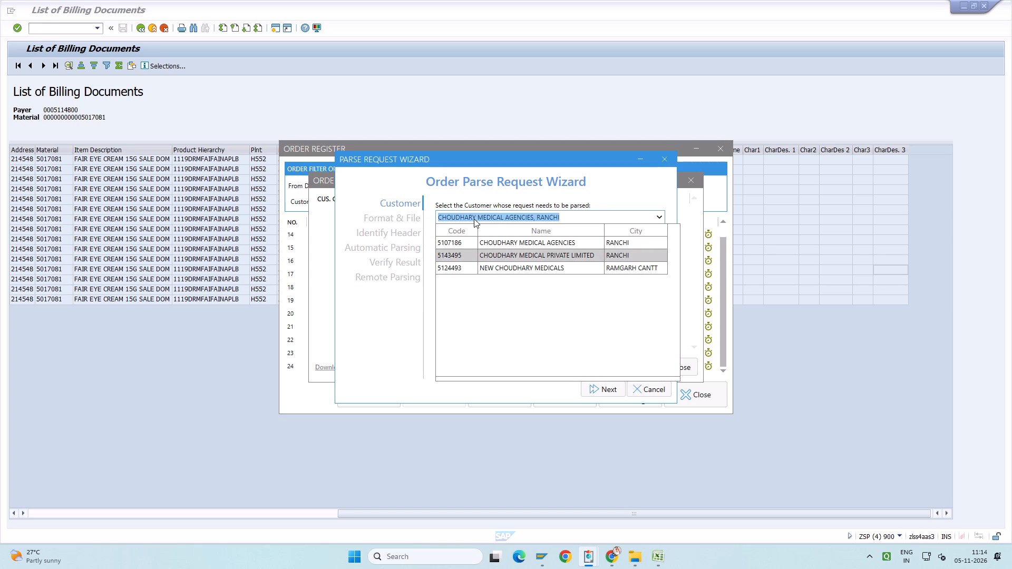
key(Return)
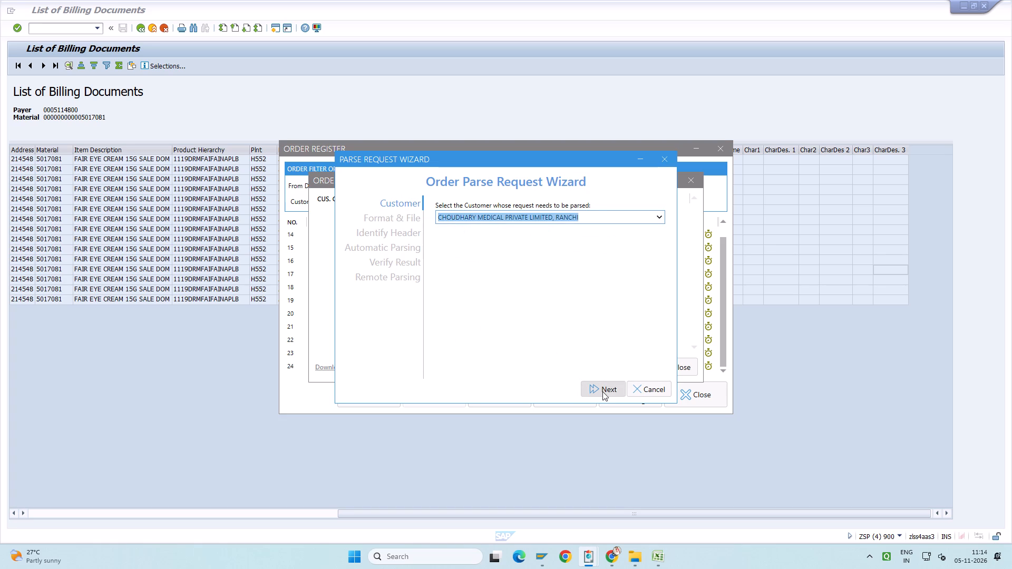
click(602, 391)
click(659, 254)
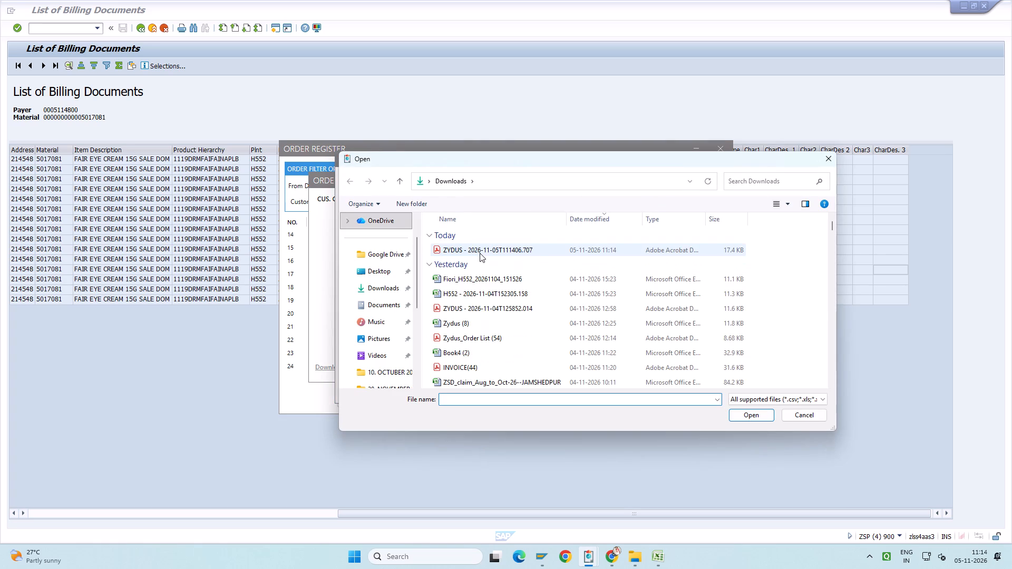
double_click(534, 252)
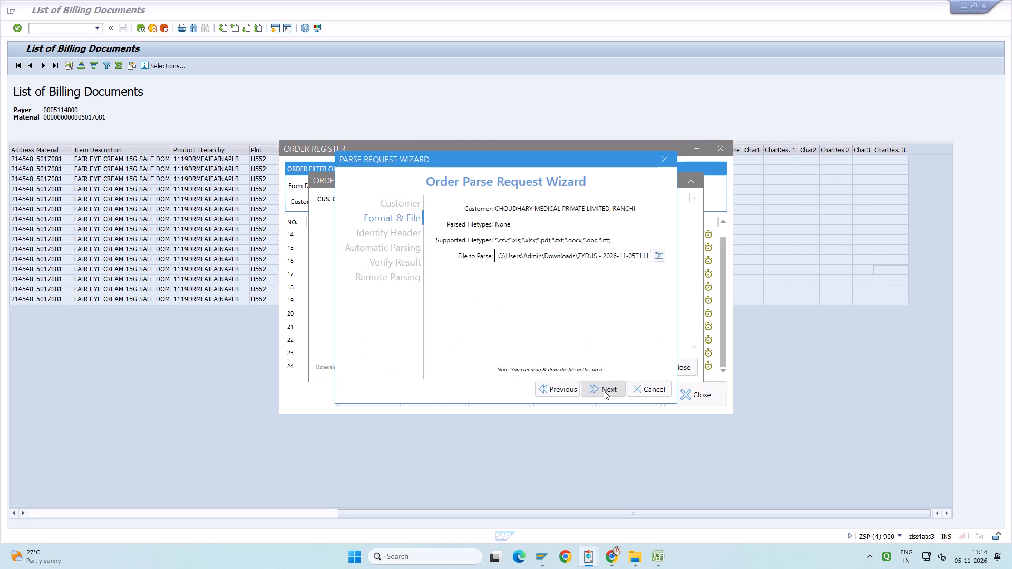
click(604, 390)
Mark the "Sl Product Name" line as the header, run automatic parsing, accept the result and return to the order register.
scroll(570, 330, down, 2)
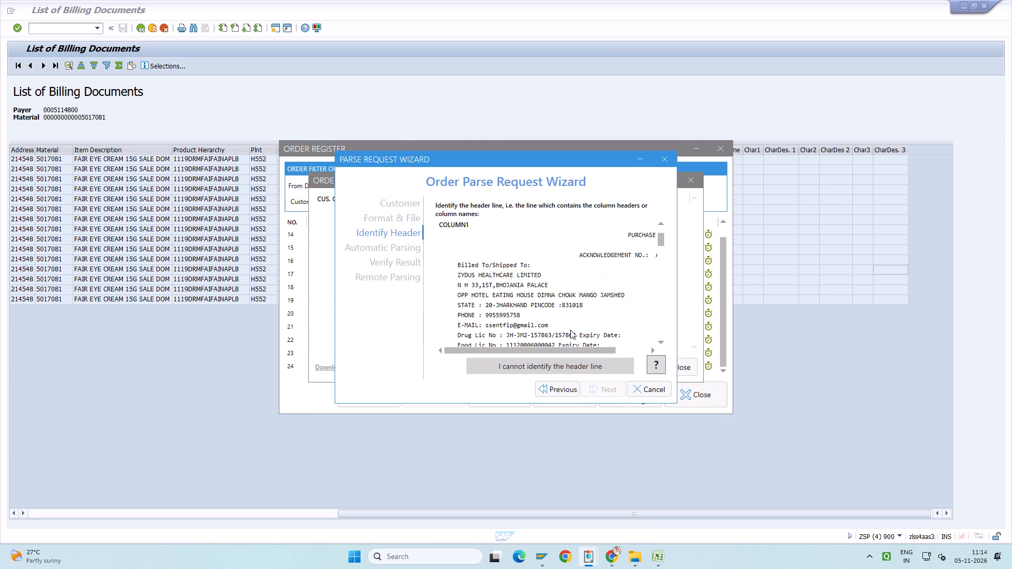
scroll(512, 330, down, 2)
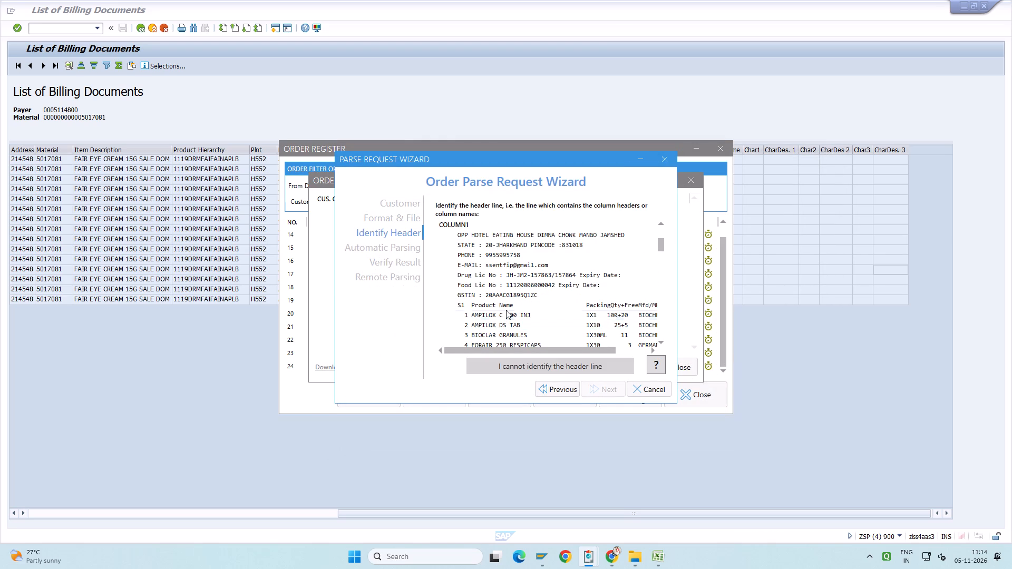
click(506, 306)
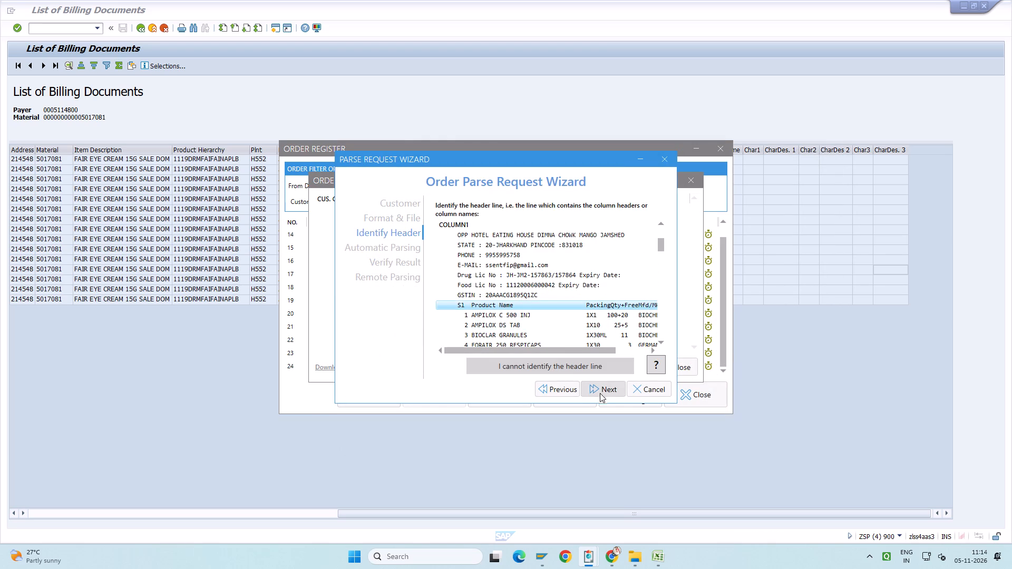
click(601, 392)
click(601, 392)
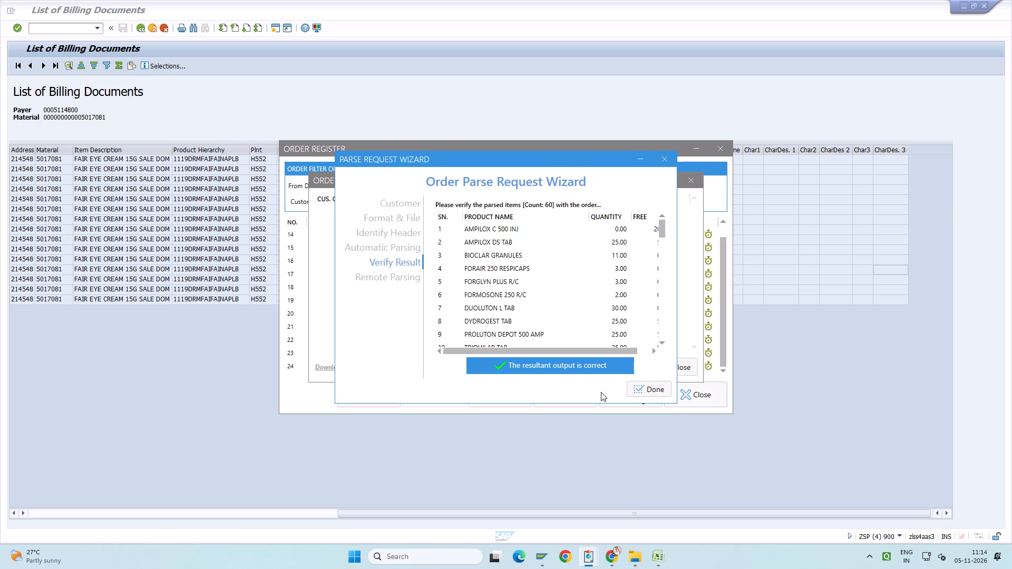
click(638, 391)
click(670, 373)
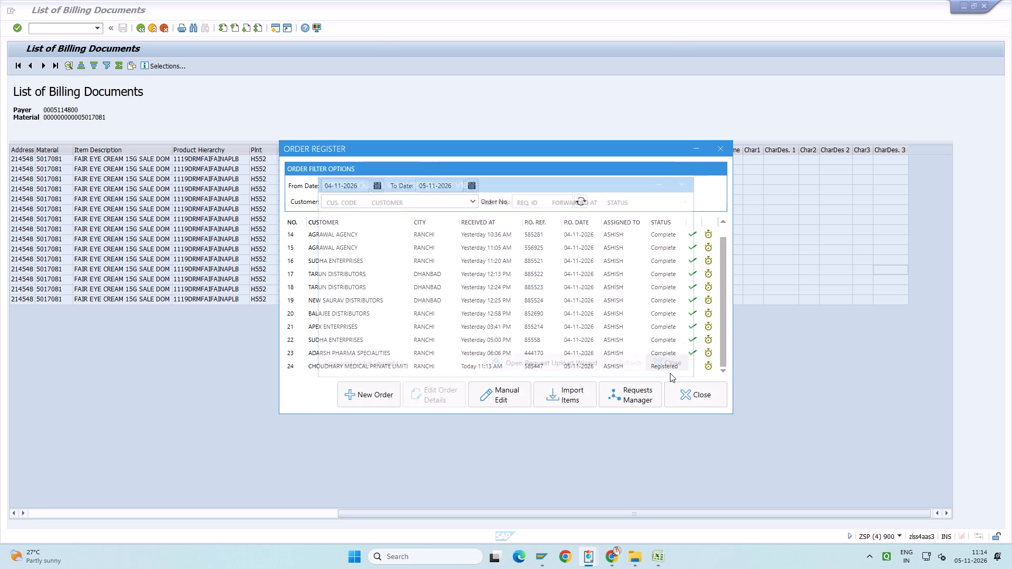
Import the items from ZYDUS - 2026-11-05T111406.707.pdf into CHOUDHARY MEDICAL PRIVATE LIMITED's order 24.
click(580, 367)
click(576, 394)
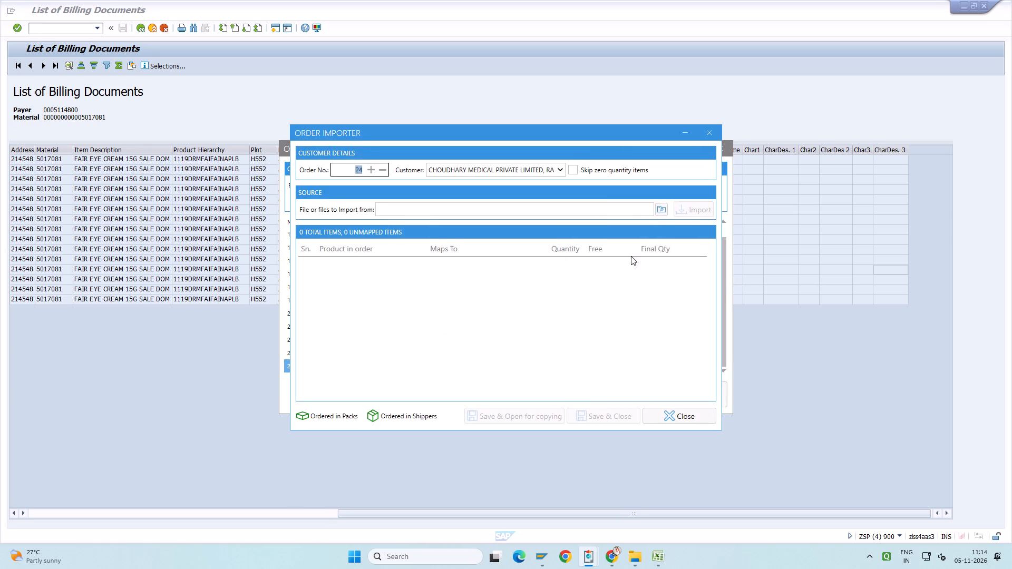
click(662, 209)
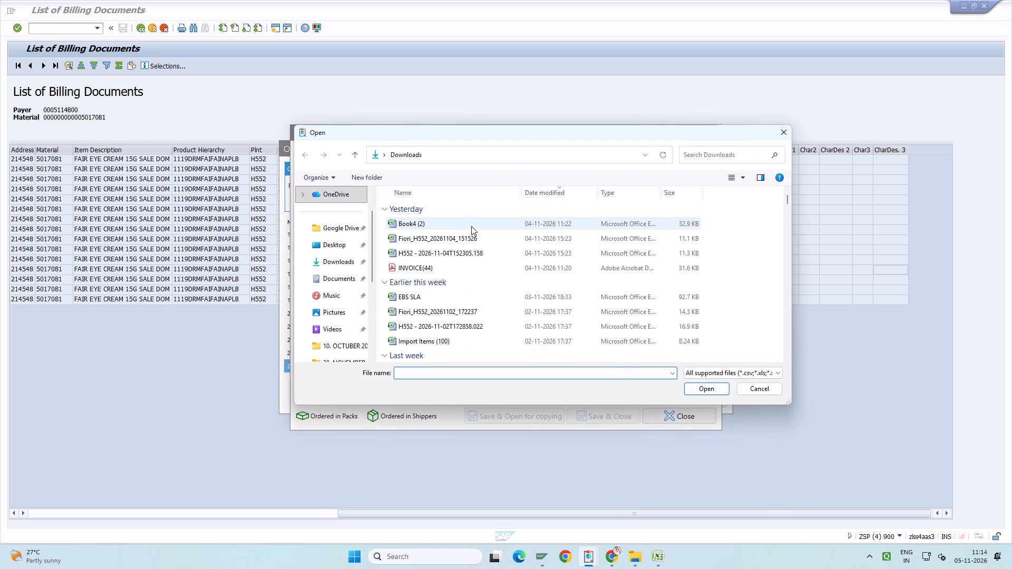
double_click(471, 226)
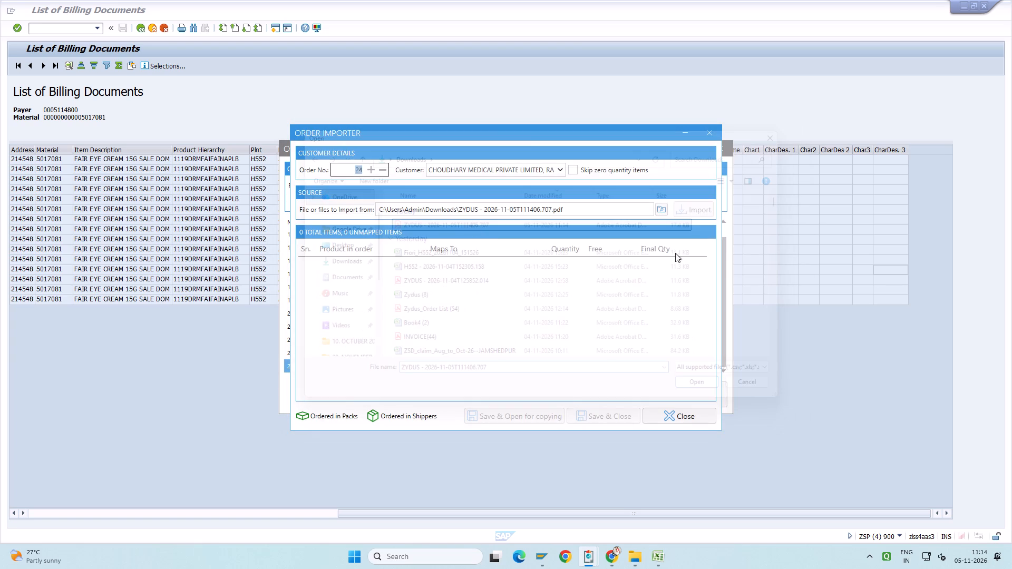
click(699, 209)
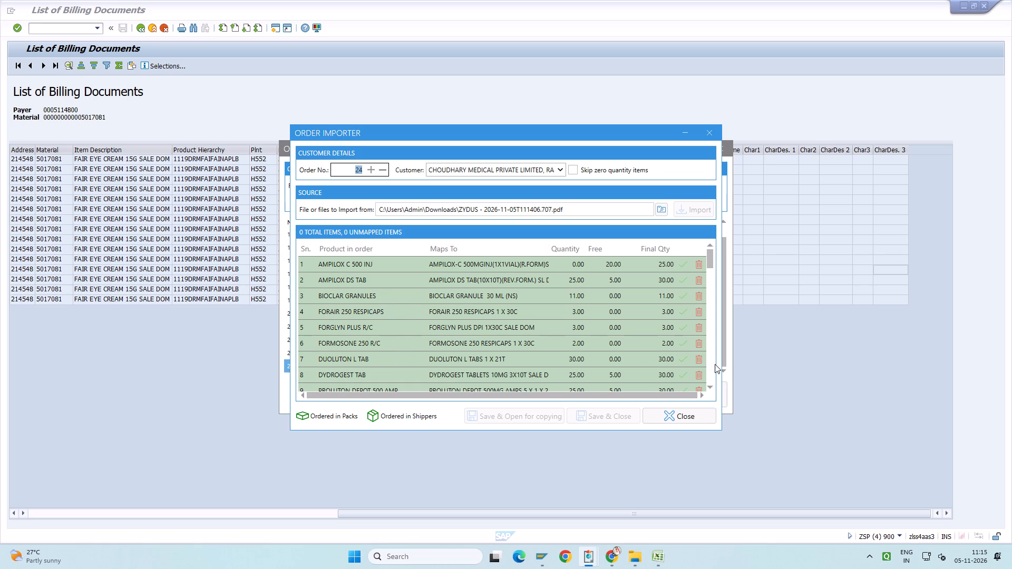
Delete the DUOLUTON L TAB item from the imported order list.
click(695, 359)
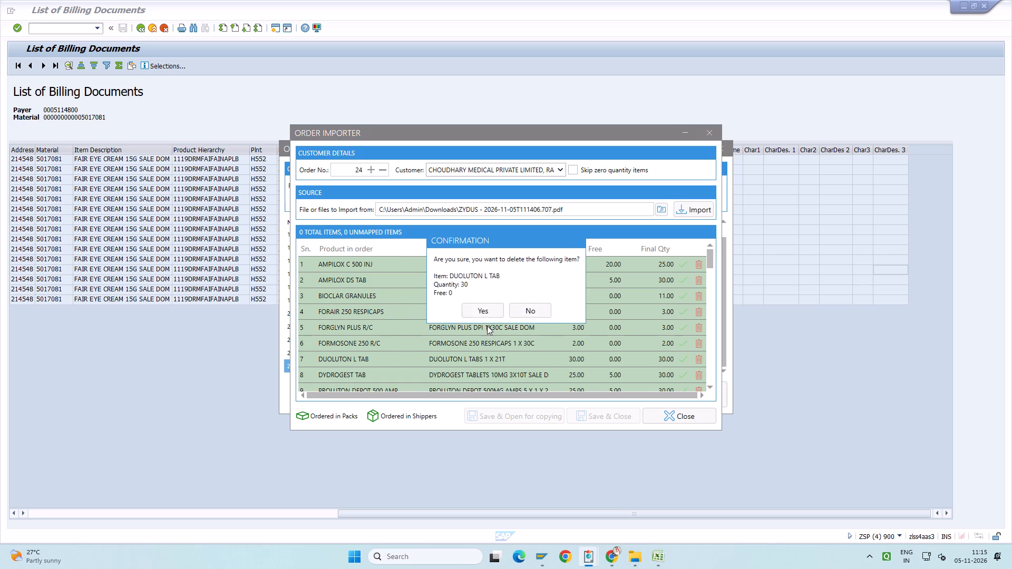
click(480, 305)
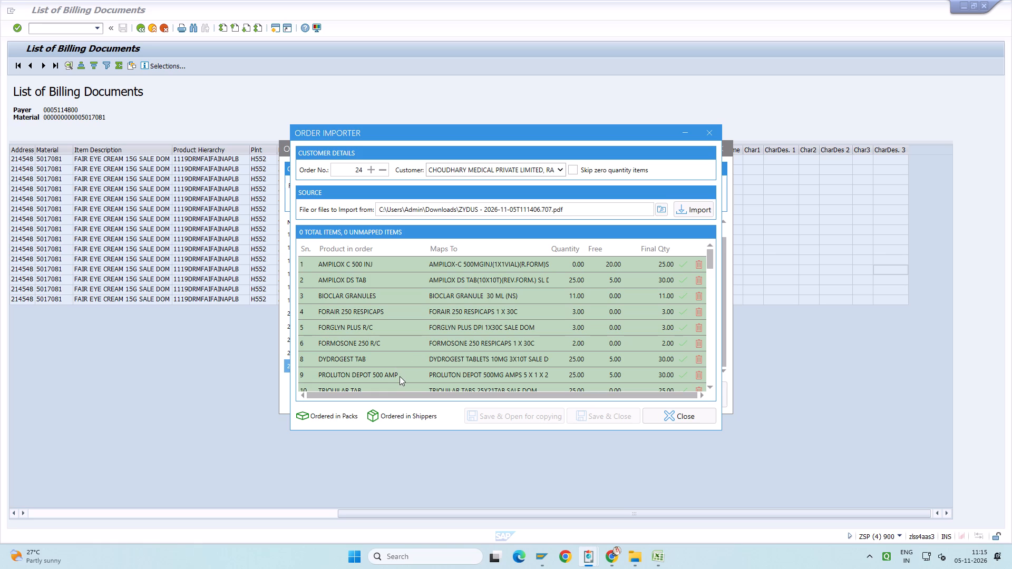
Delete the TRIQUILAR TAB item from the imported order list.
scroll(400, 377, down, 2)
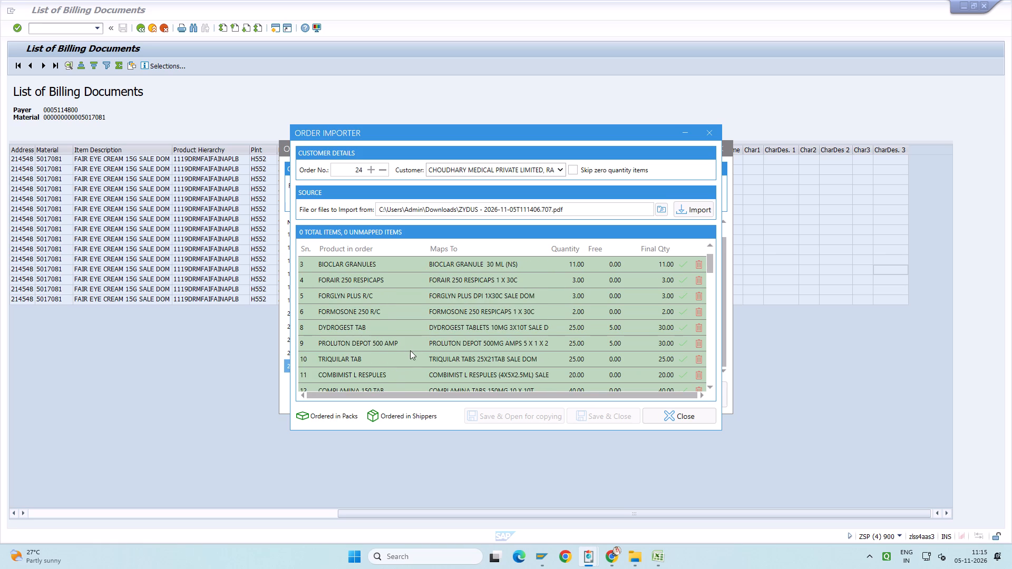
click(698, 356)
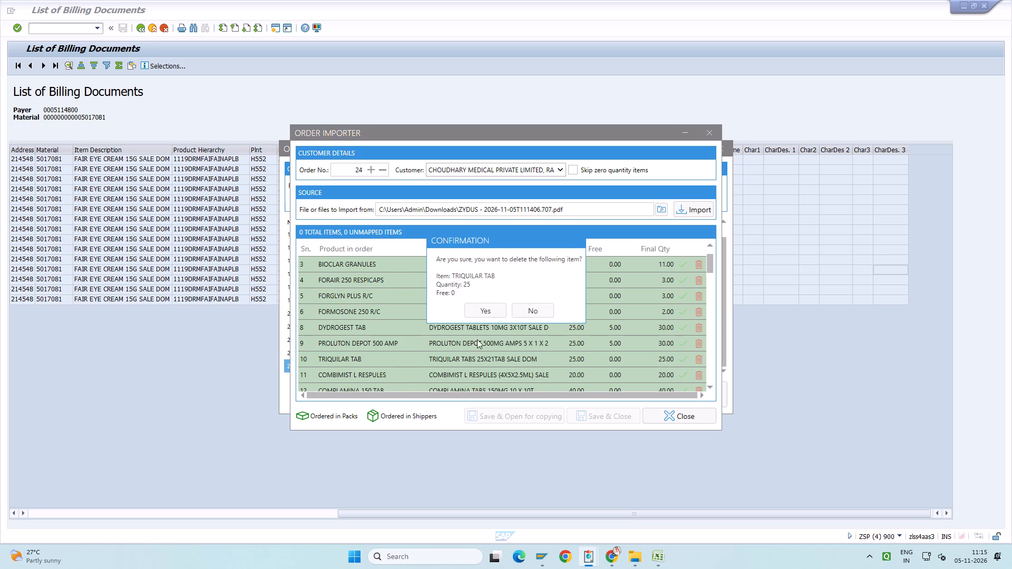
click(473, 313)
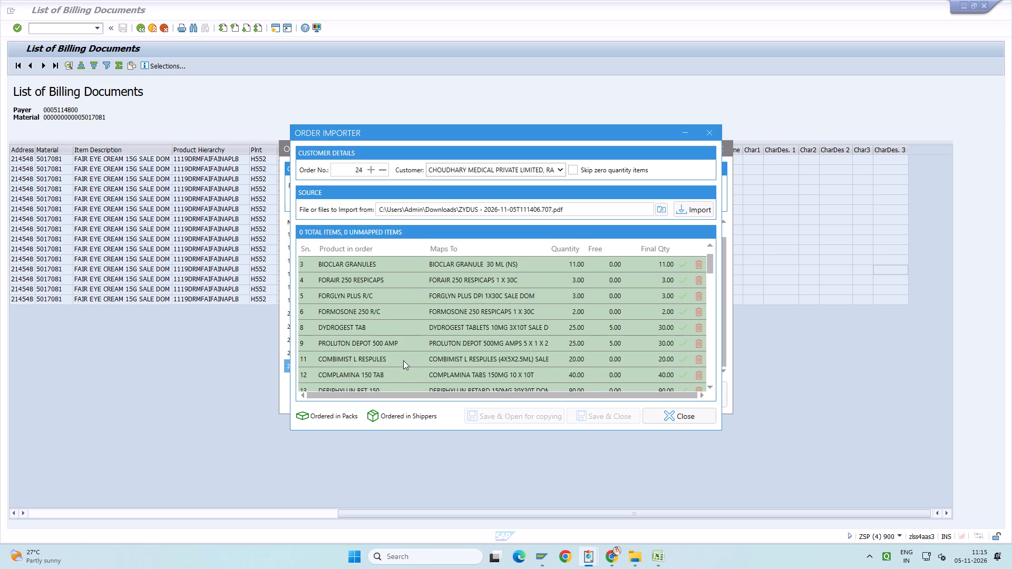
Delete the DEPIN 10 item, mapped to DEPIN 10 CAPSULES 4X30C NEPAL, from the imported order list.
scroll(404, 375, down, 1)
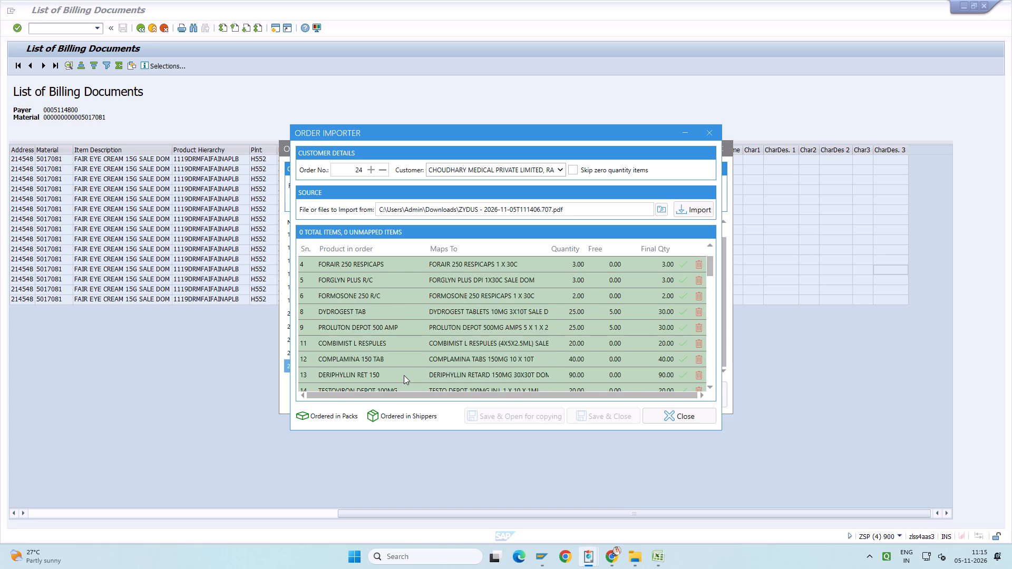
scroll(404, 375, down, 1)
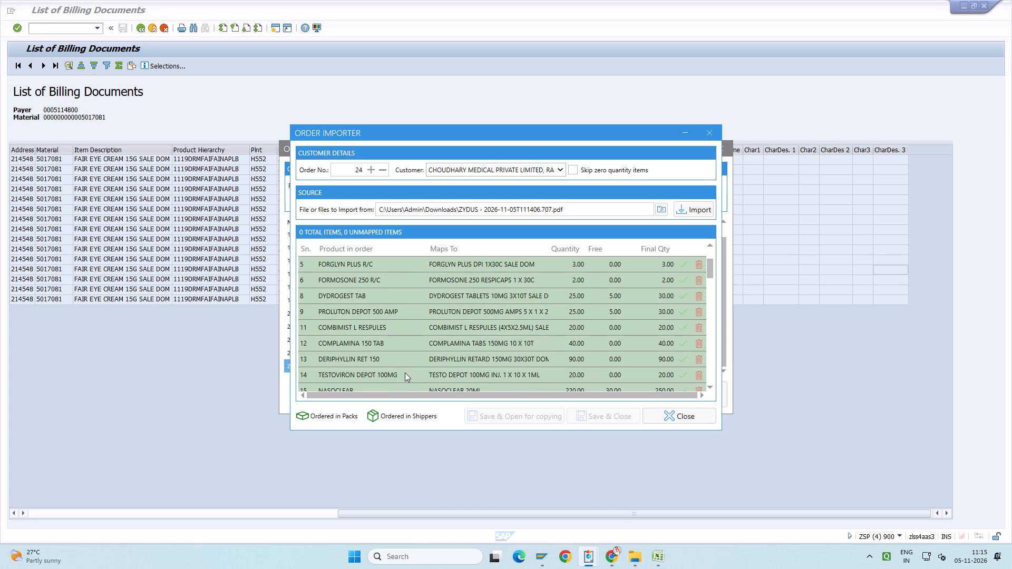
scroll(405, 372, down, 2)
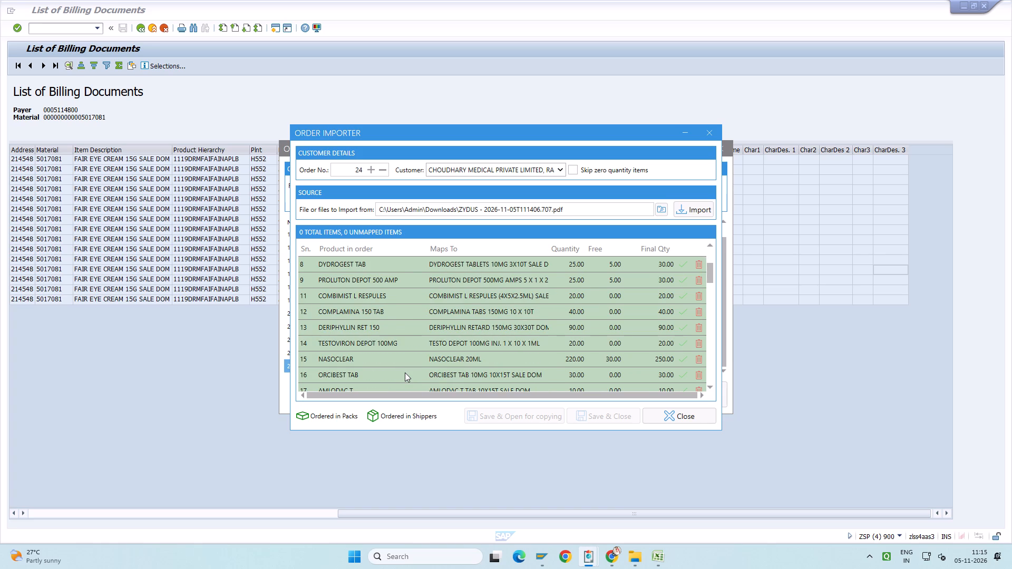
scroll(405, 372, down, 2)
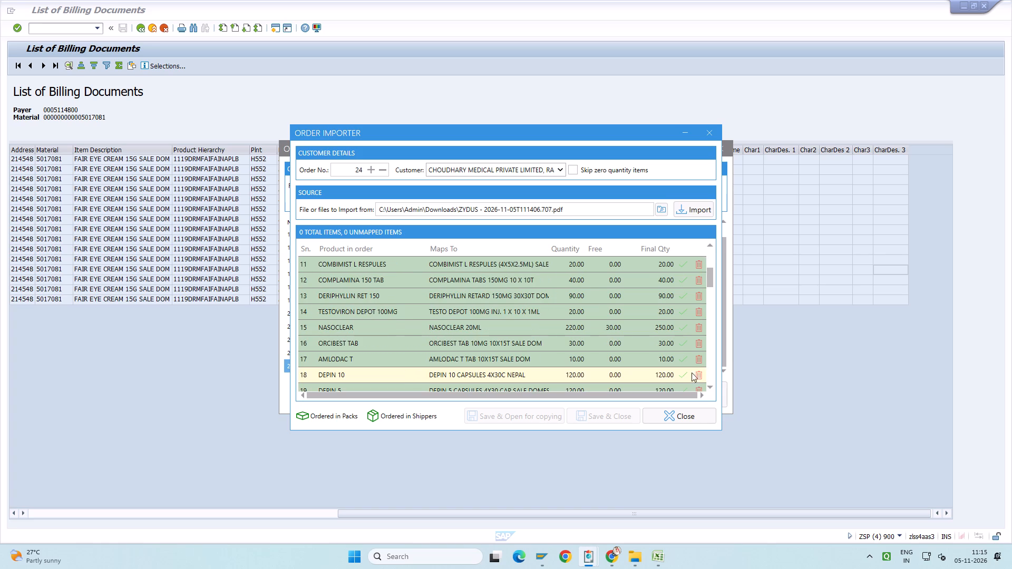
click(700, 373)
click(479, 313)
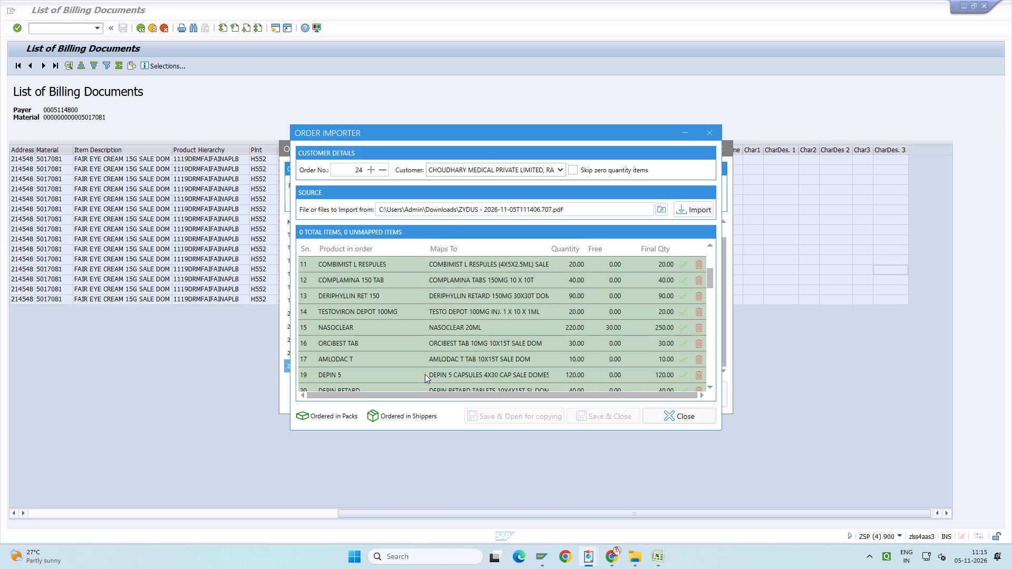
Remap the BILYPSA item in the imported order list to product 5041863, BILYPSA TABLETS 3X10T BLISTER SL DOM.
scroll(418, 376, down, 3)
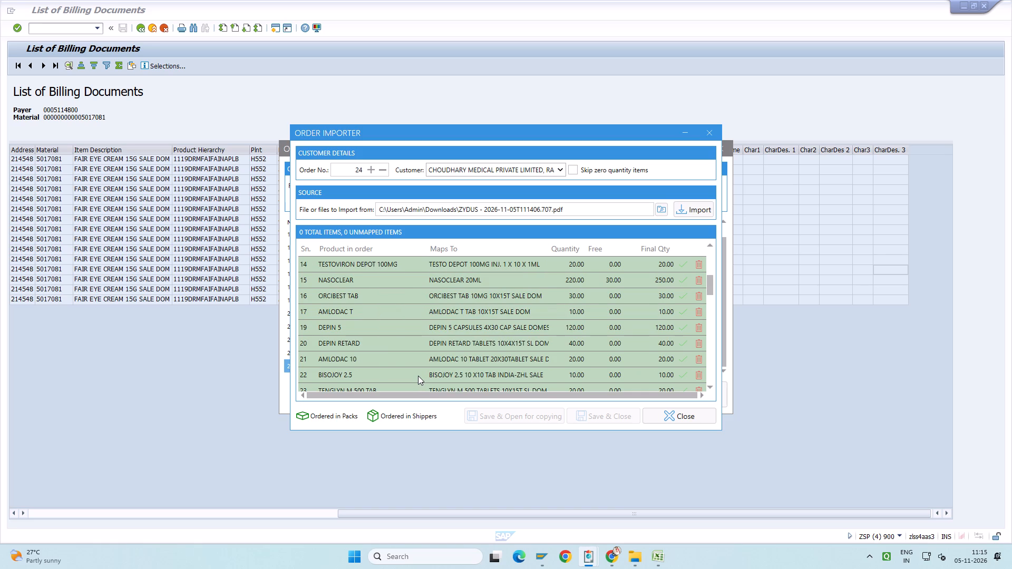
scroll(406, 375, down, 1)
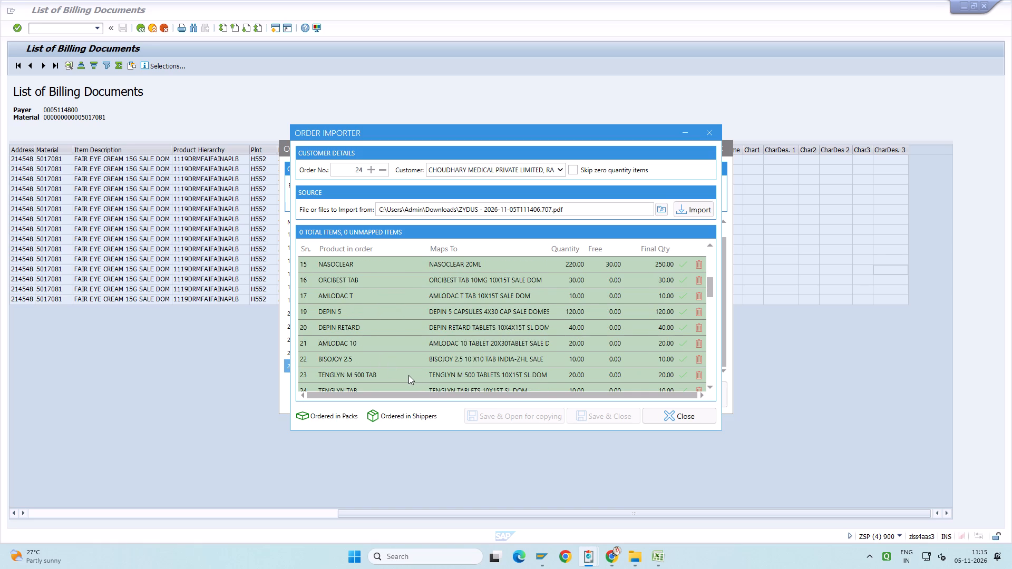
scroll(415, 377, down, 1)
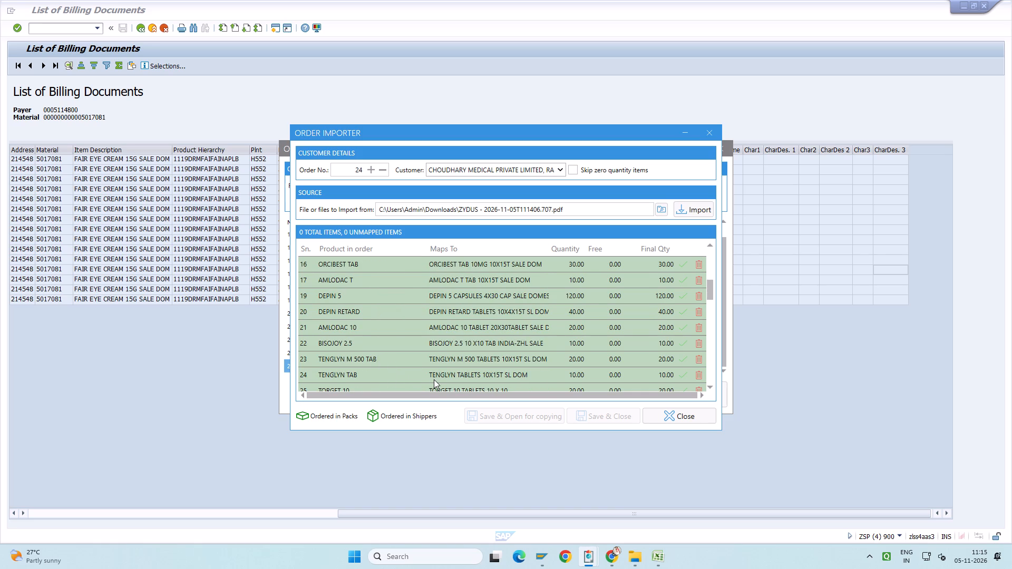
scroll(434, 379, down, 3)
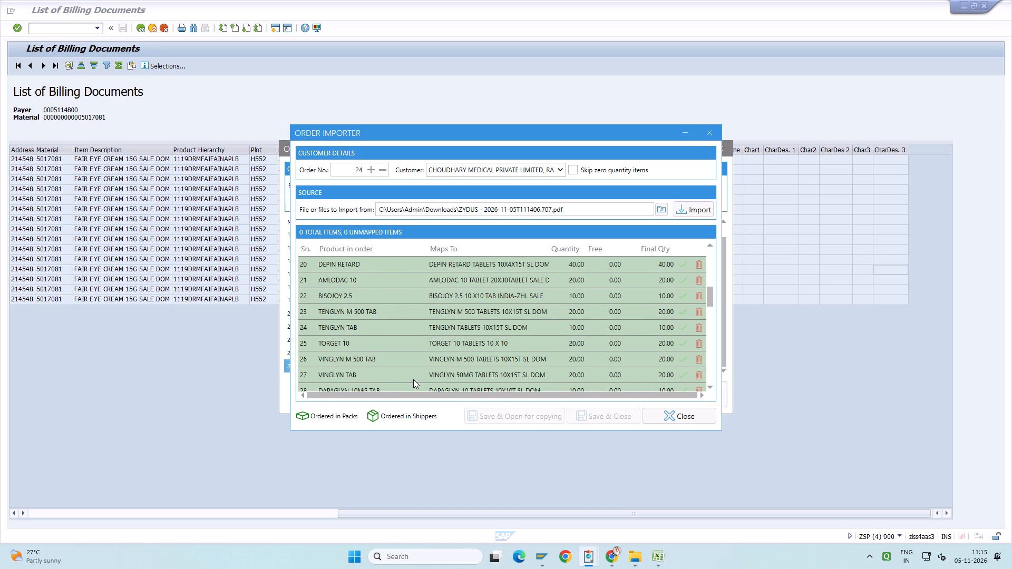
scroll(413, 379, down, 2)
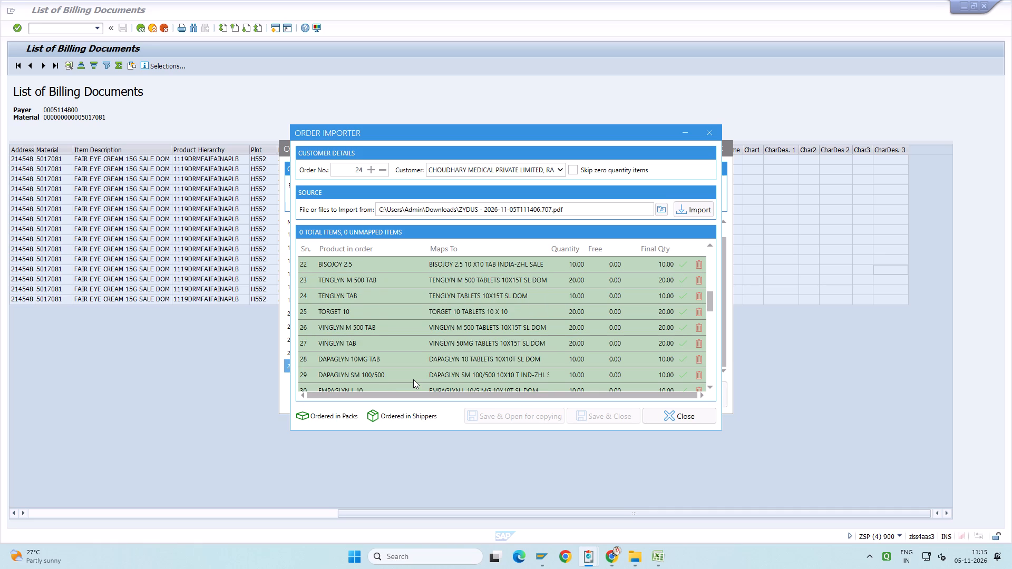
scroll(413, 379, down, 1)
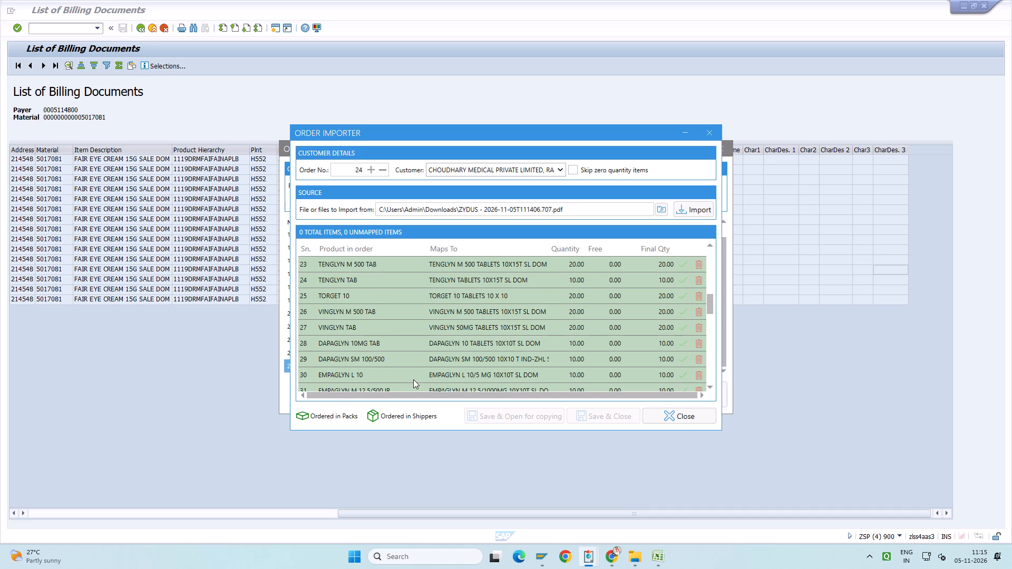
scroll(413, 379, down, 2)
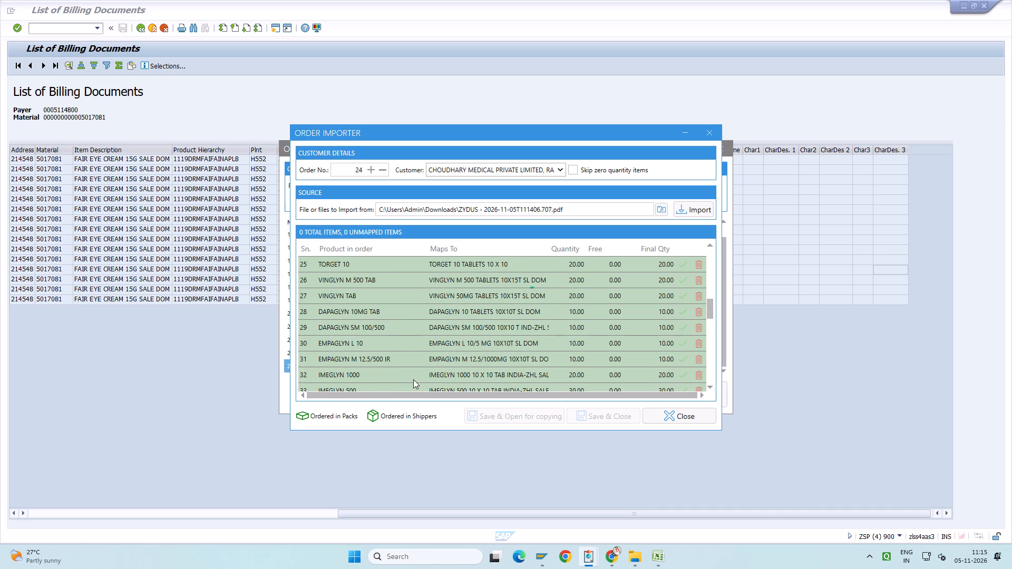
scroll(413, 379, down, 3)
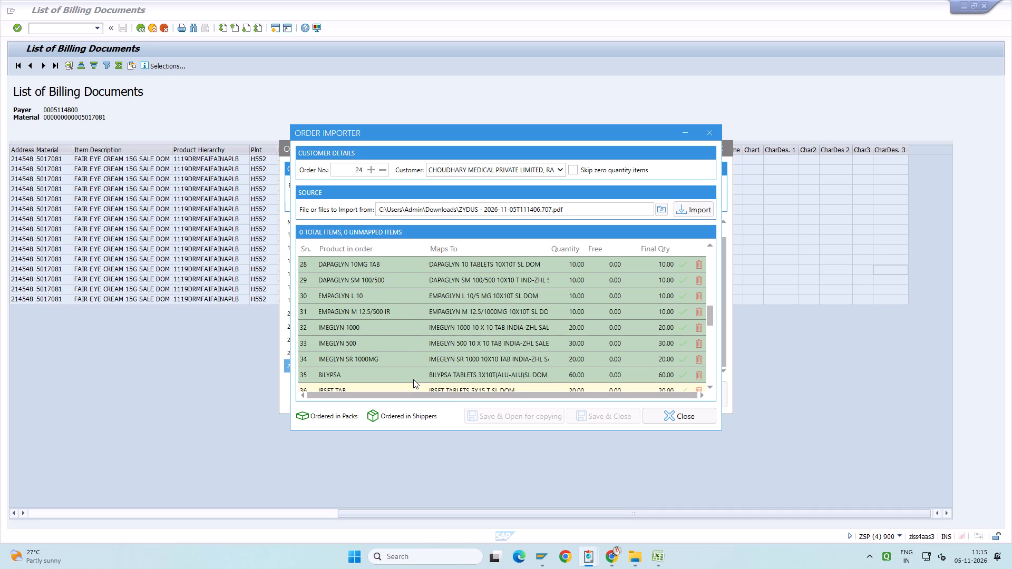
click(450, 373)
text(bilyosa)
key(BackSpace)
key(BackSpace)
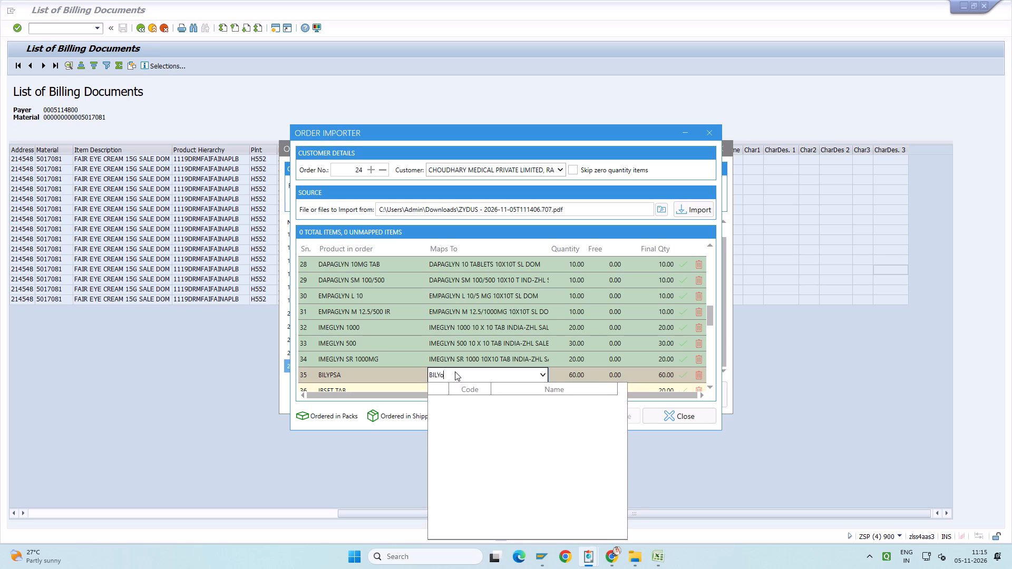
key(BackSpace)
text(psat)
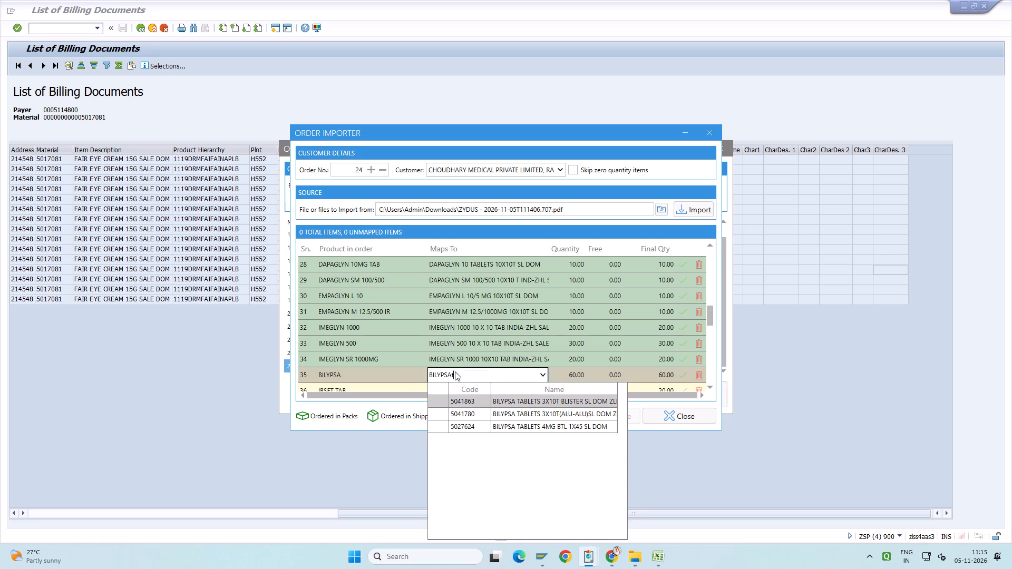
key(Down)
key(Up)
key(Return)
key(Return)
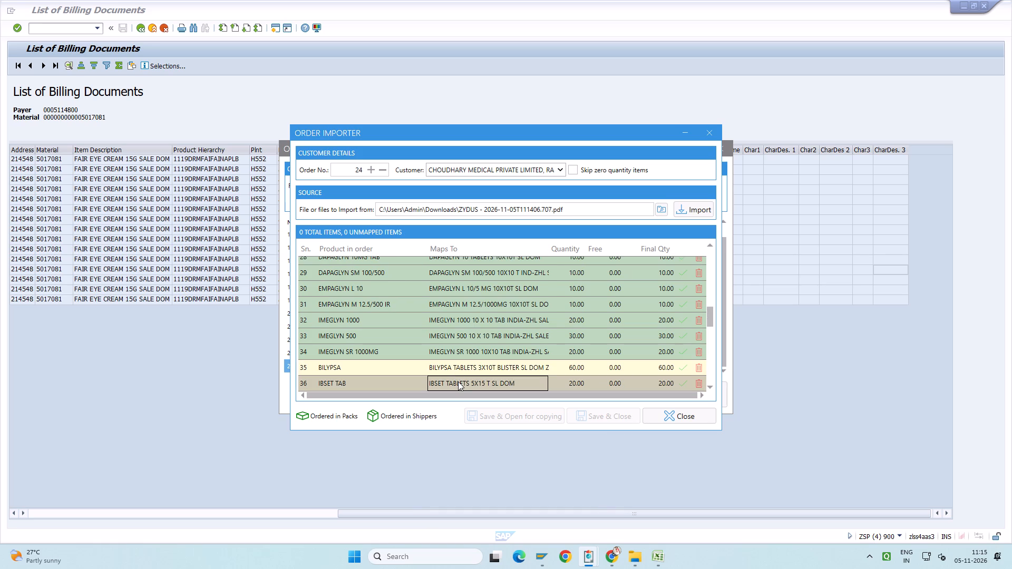
Remap the IBSET TAB item to product 5049251, IBSET TABLETS 5X15 TABLETS SALE DOM.
text(ibset)
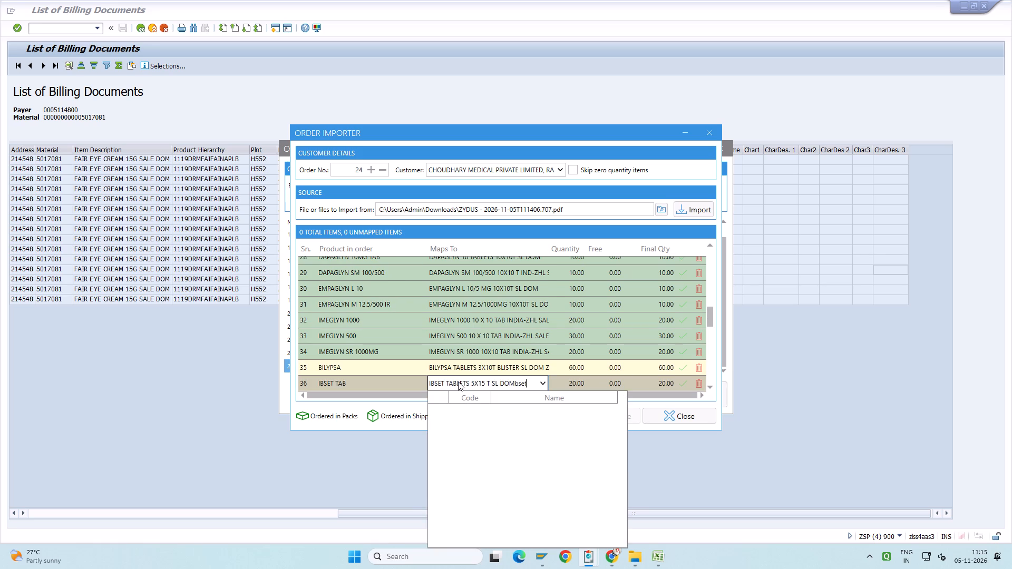
key(ctrl+a)
key(BackSpace)
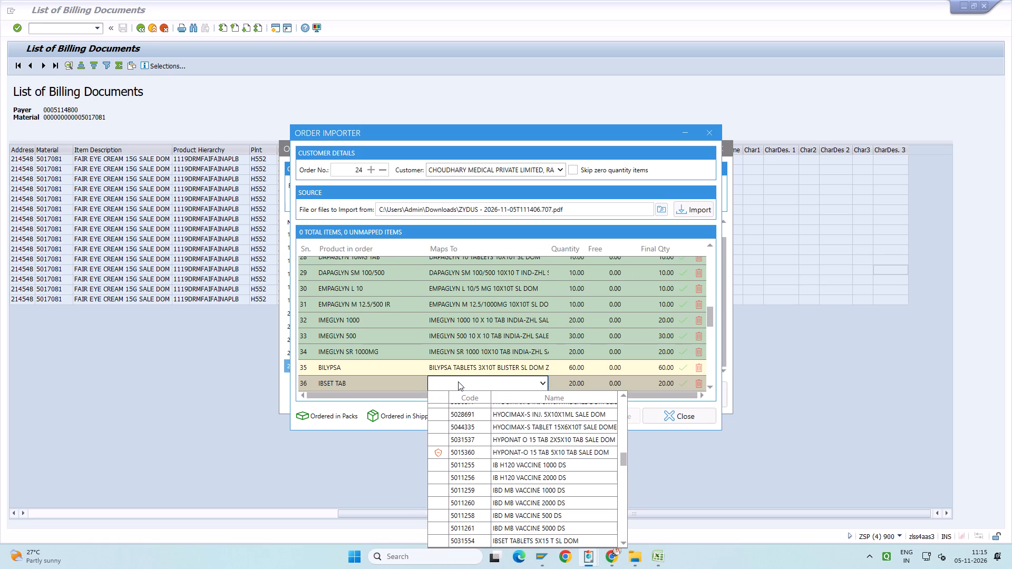
text(ibset)
key(Down)
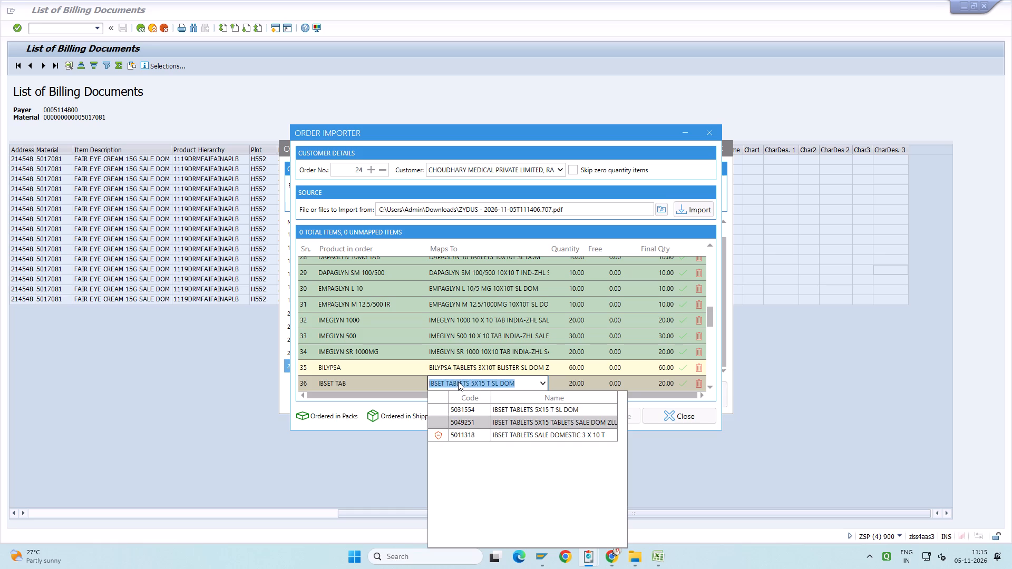
key(Return)
key(Return)
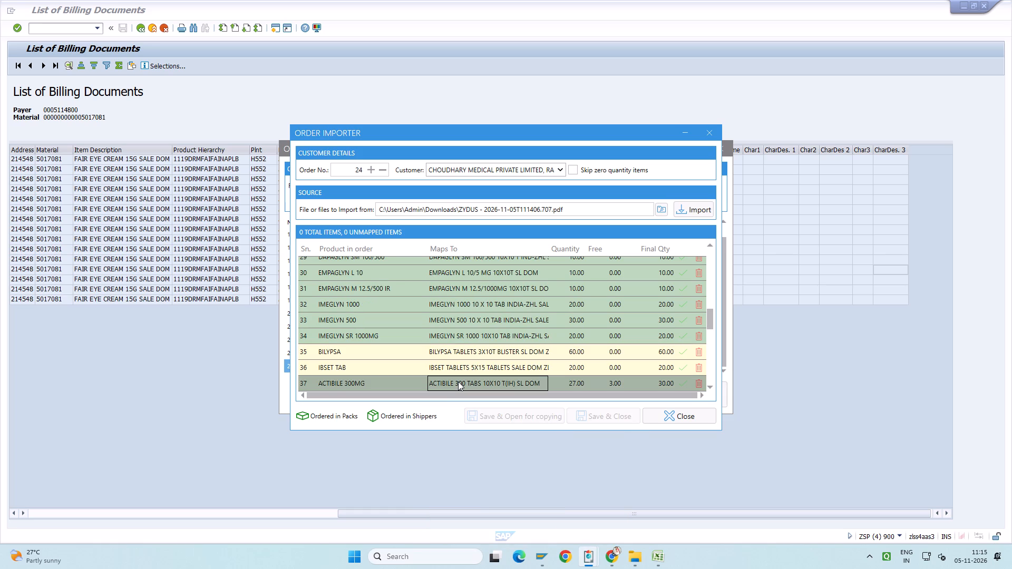
Remap the SKINLITE CREAM item to product 5050158, SKINLITE CREAM 15G SL DOM.
scroll(458, 381, down, 1)
scroll(405, 378, down, 1)
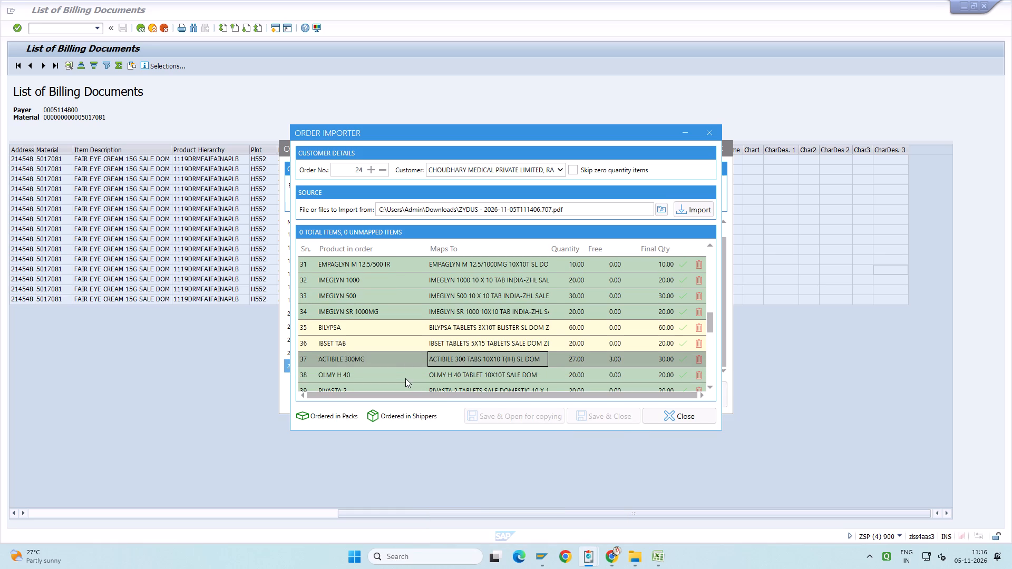
scroll(405, 378, down, 3)
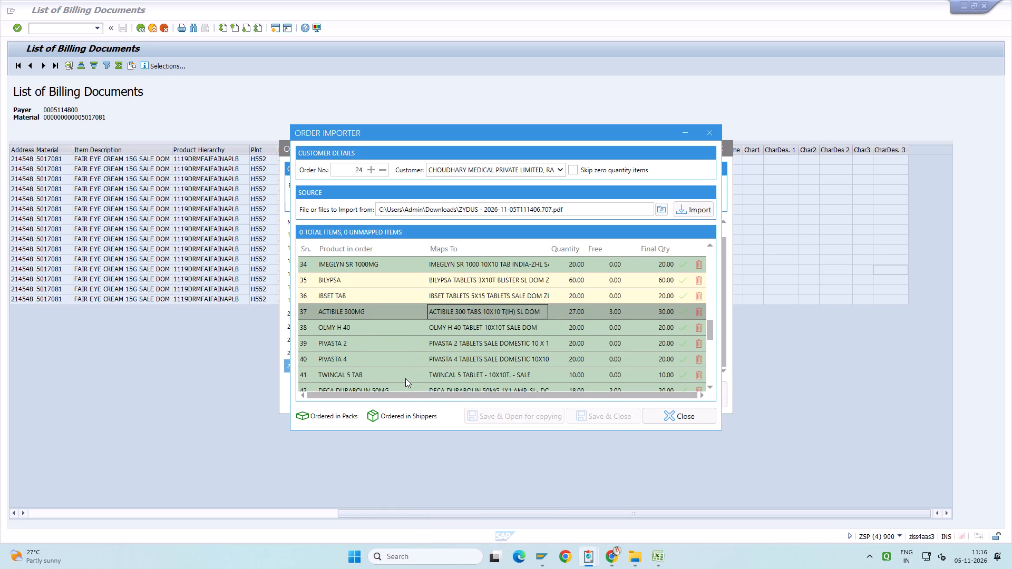
scroll(405, 378, down, 2)
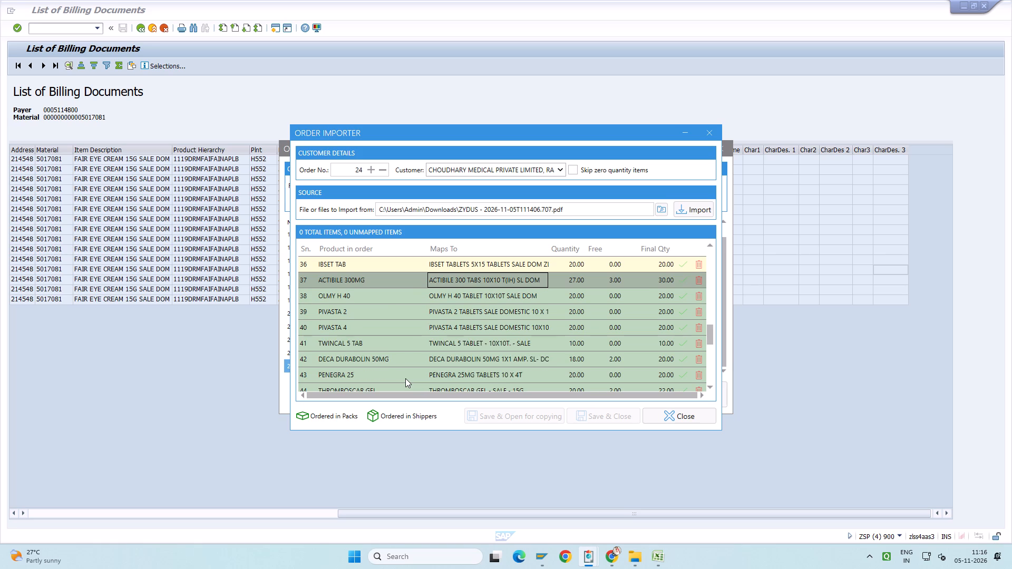
scroll(405, 378, down, 2)
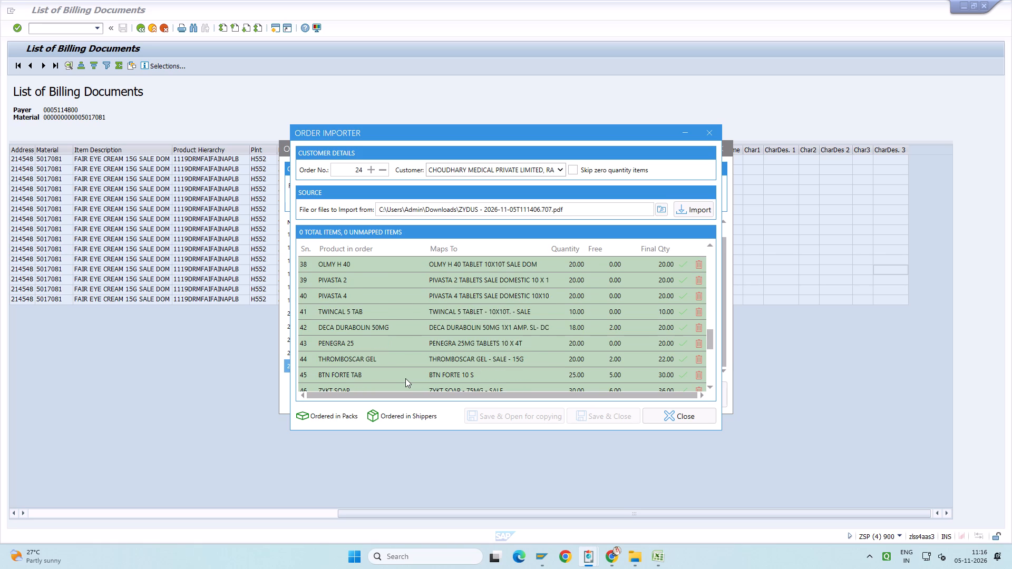
scroll(405, 378, down, 1)
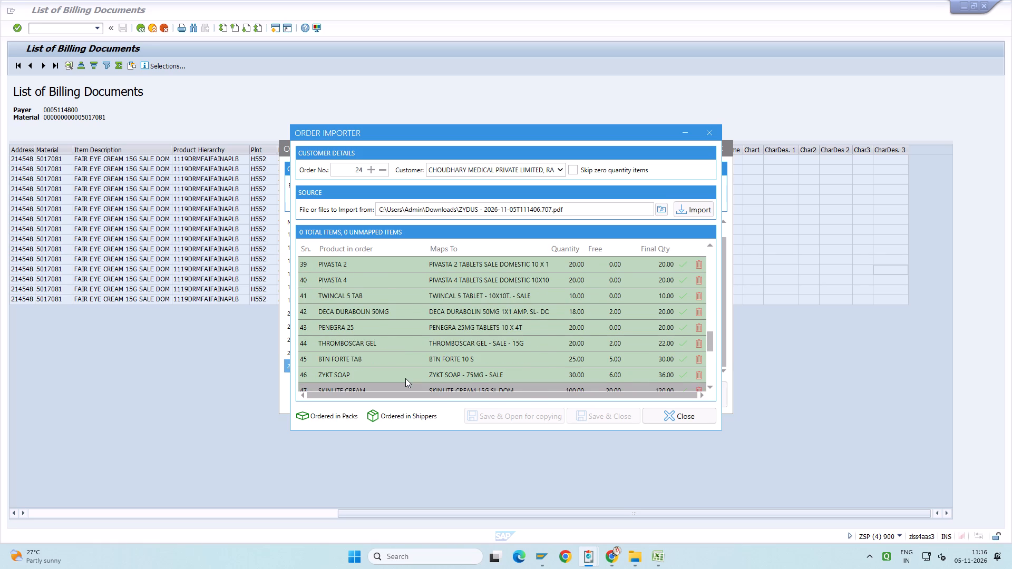
scroll(405, 378, down, 1)
click(443, 379)
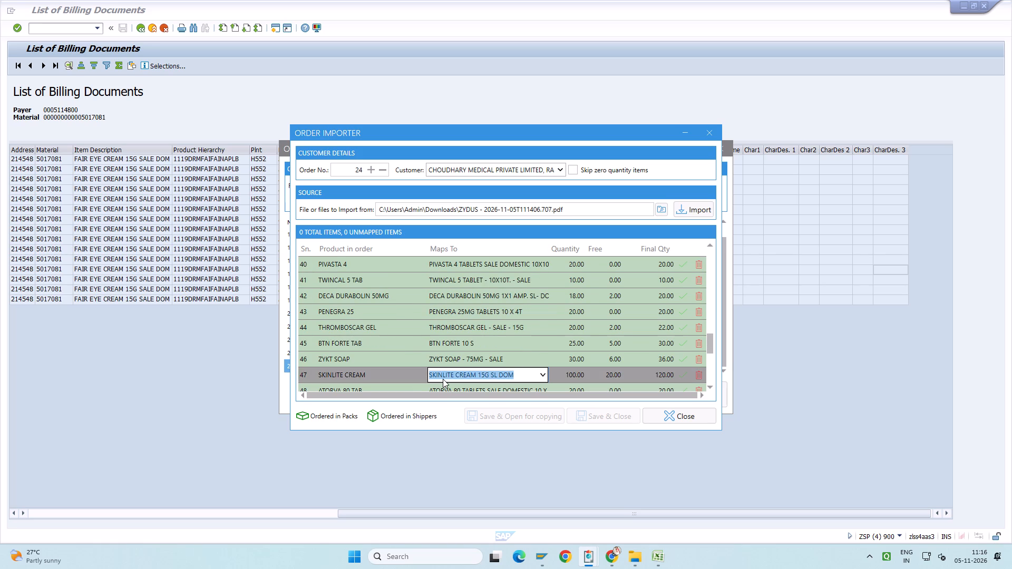
text(skinlitecrea)
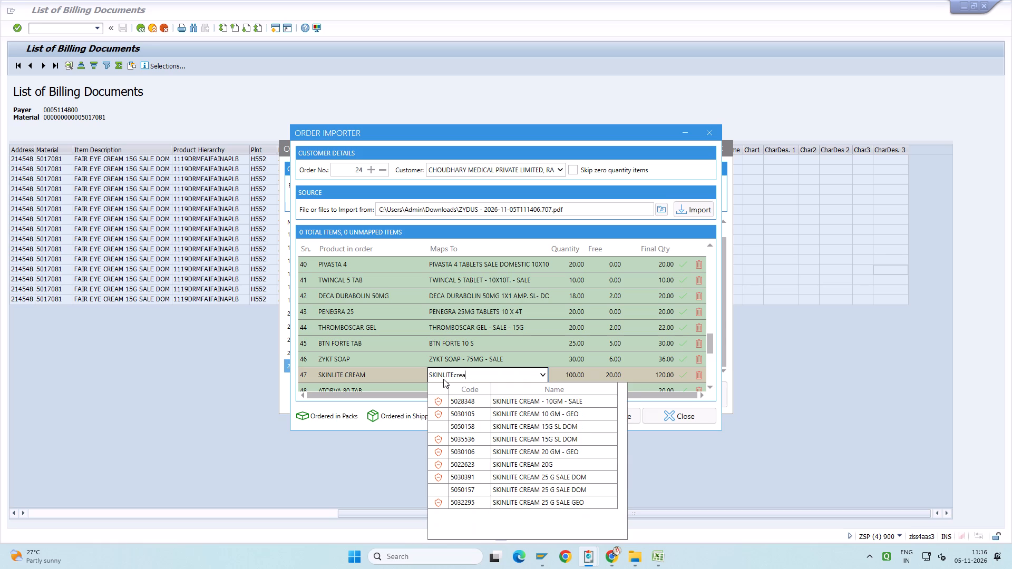
key(Down)
key(Down)
key(Down)
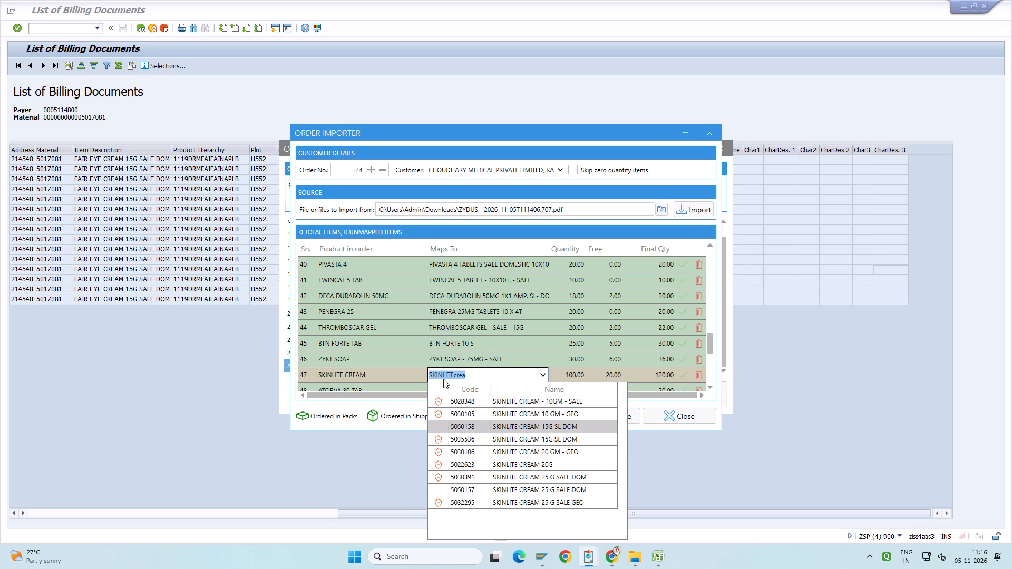
key(Return)
key(Return)
Remap the CUTICOLOR BLACK item to CUTICOLOR - 1X60GM - SALE.
scroll(443, 379, down, 1)
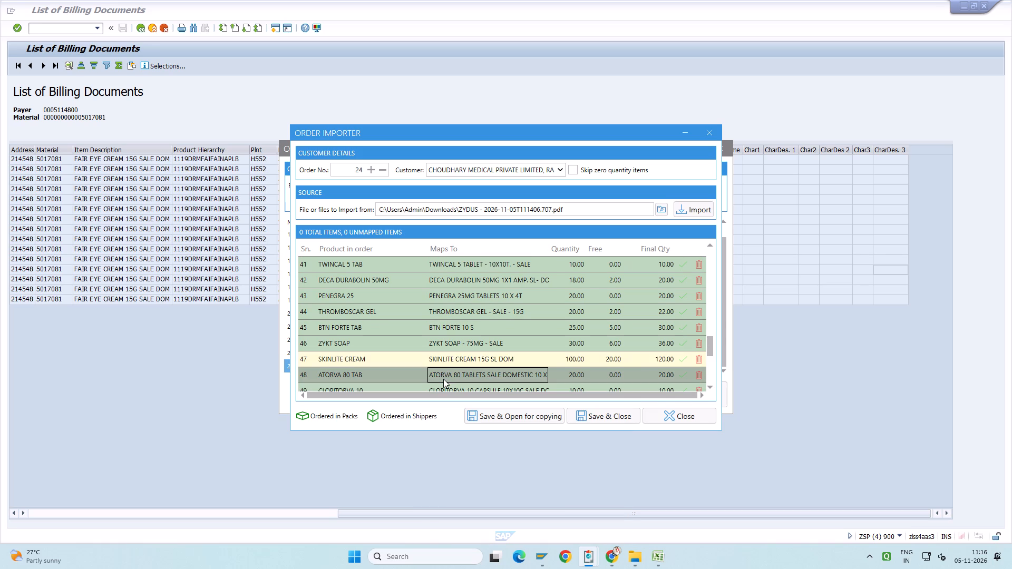
scroll(443, 379, down, 4)
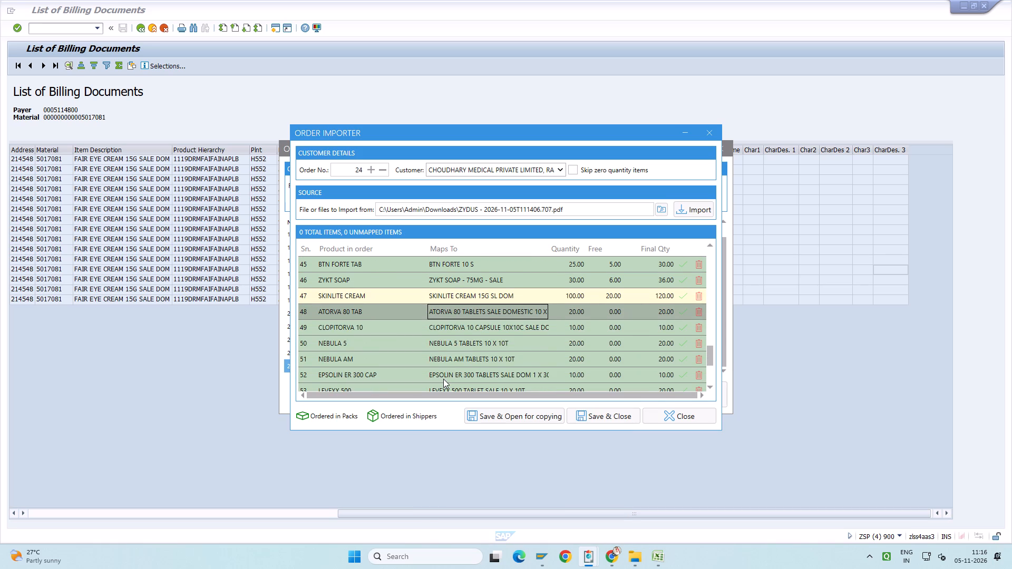
scroll(443, 379, down, 1)
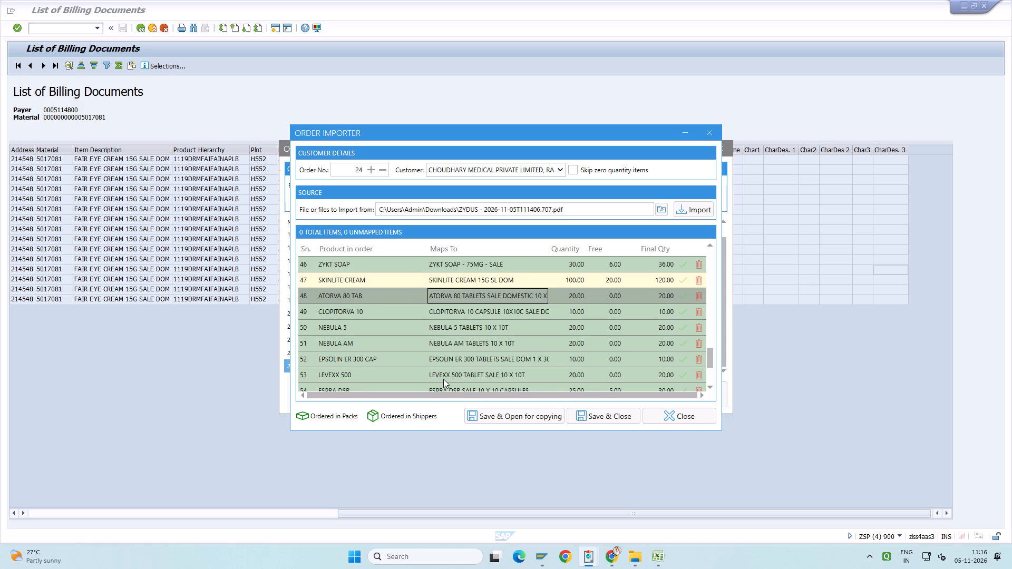
scroll(443, 379, down, 2)
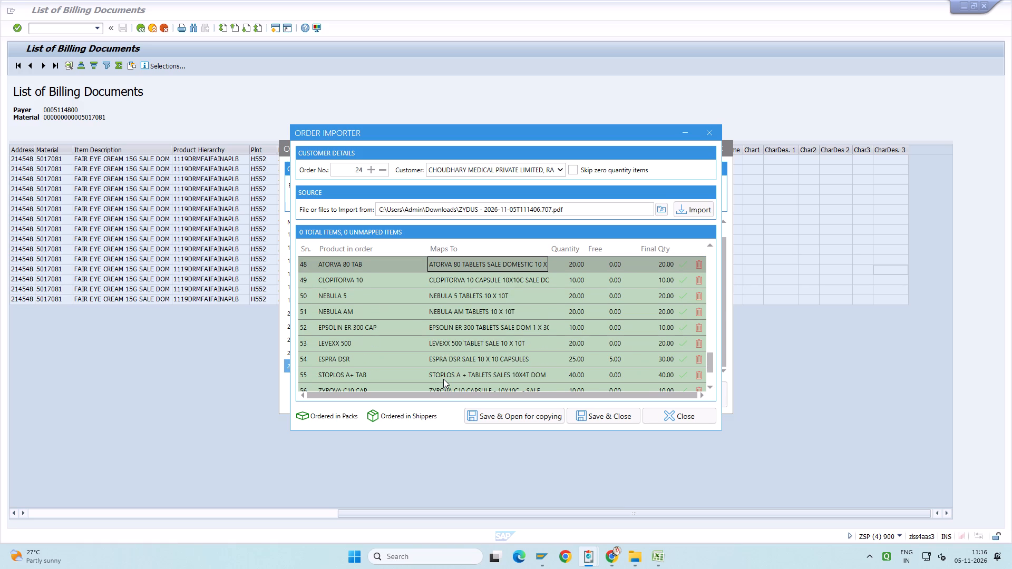
scroll(443, 379, down, 2)
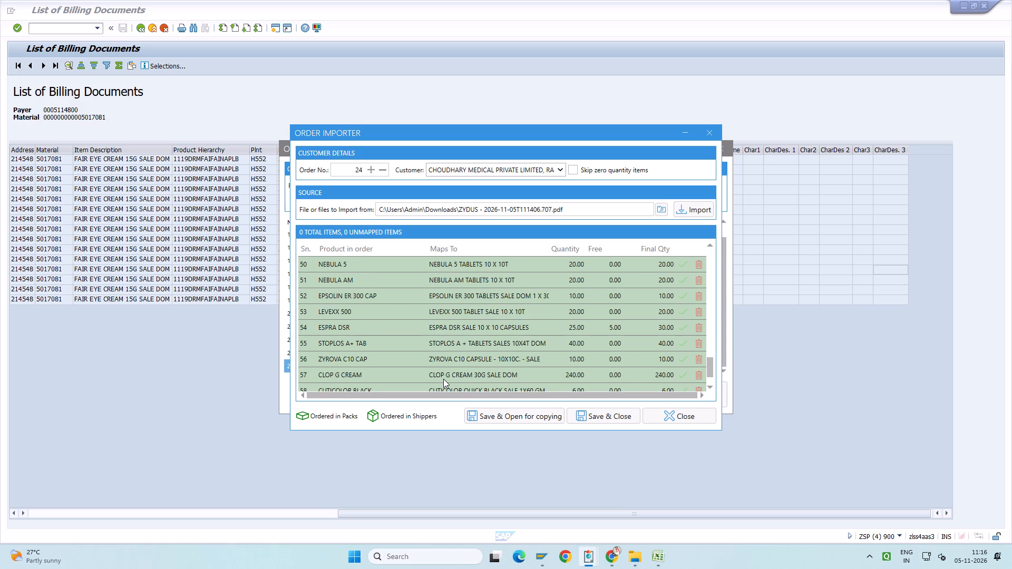
scroll(443, 379, down, 1)
click(443, 379)
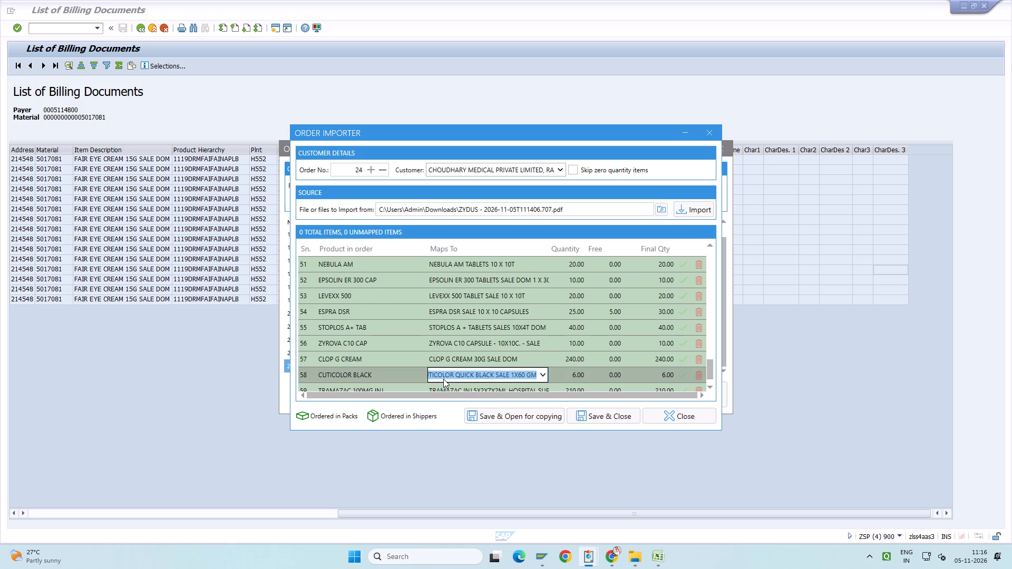
text(cuticolor)
key(Down)
key(Return)
key(Return)
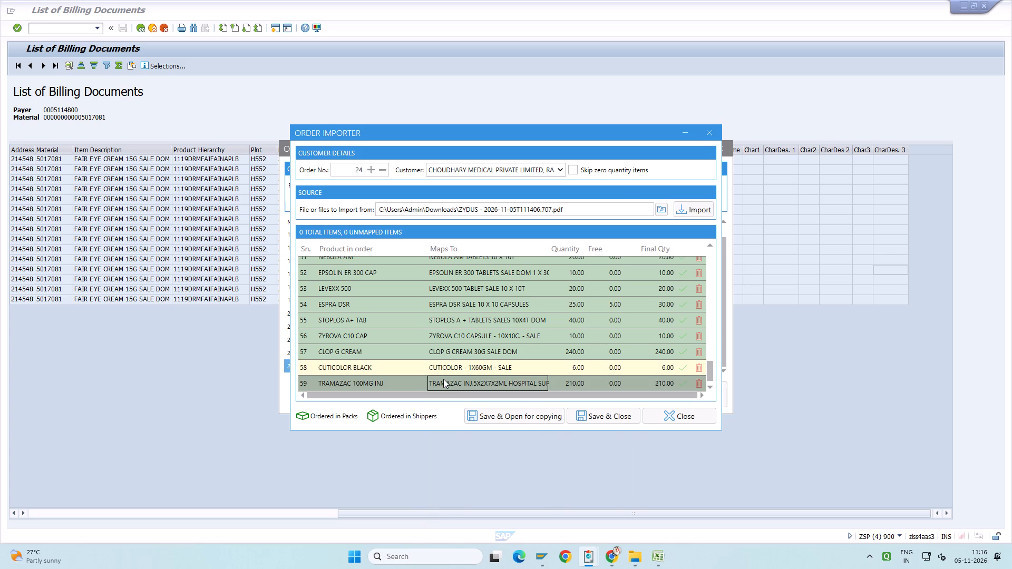
Review the last imported items through CALCISPRAY NASAL SPRAY, and check the mappings and quantities again from the first item.
scroll(443, 379, down, 1)
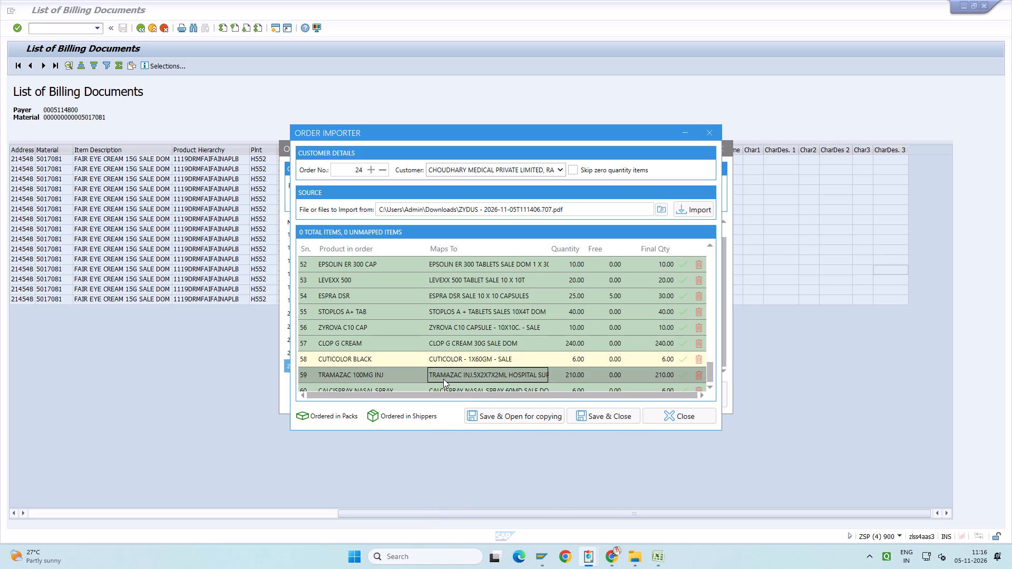
scroll(443, 379, down, 3)
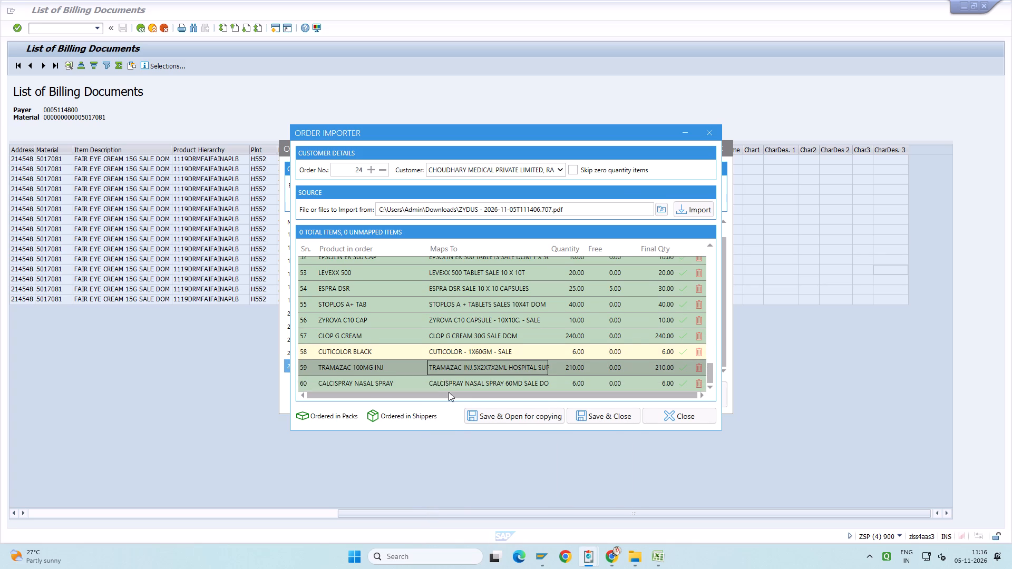
scroll(647, 349, down, 1)
scroll(648, 349, up, 10)
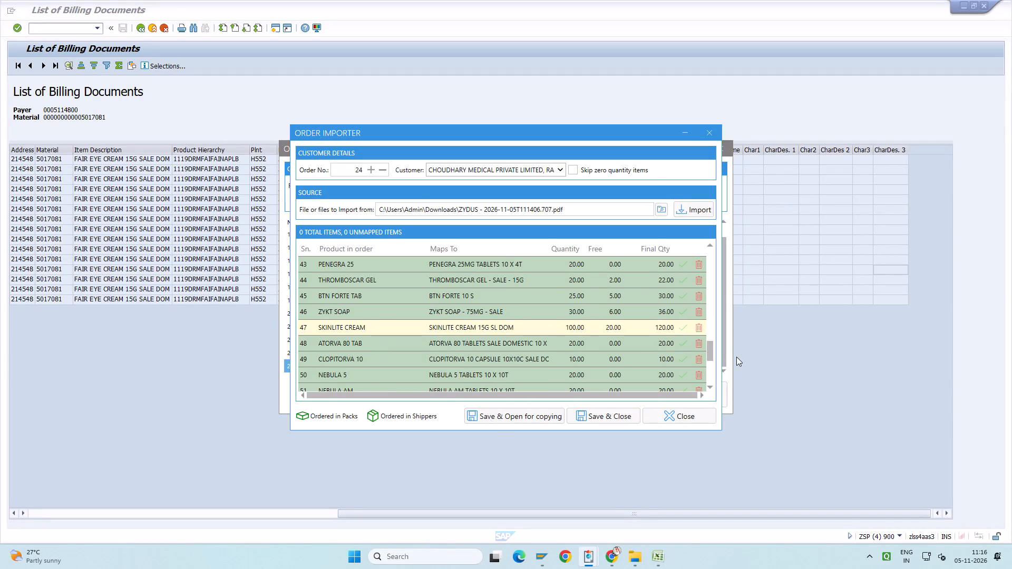
drag(710, 354, 709, 238)
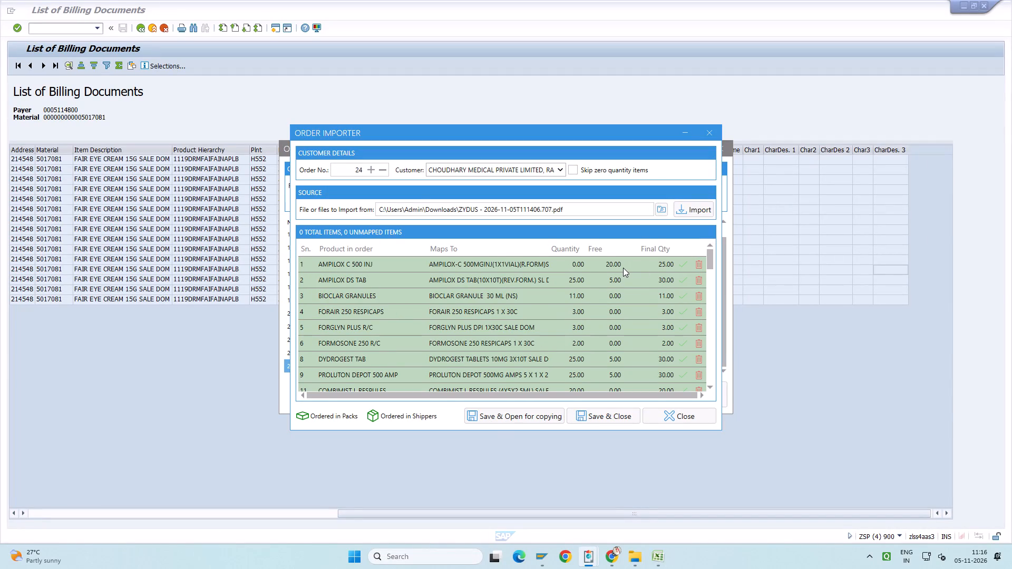
scroll(623, 268, up, 3)
Set the ordered quantity of the AMPILOX C 500 INJ item to 100.
click(574, 263)
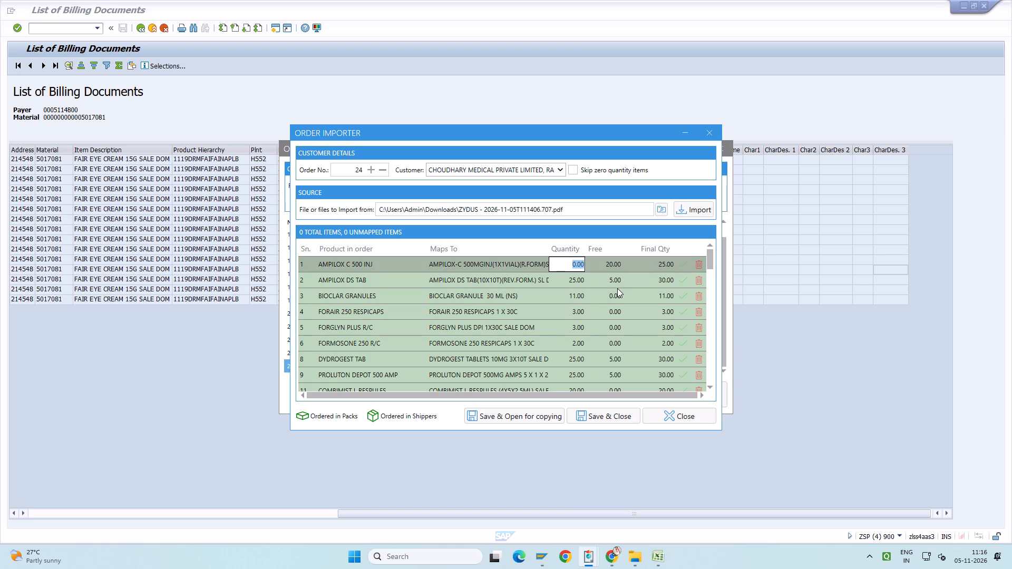
text(100)
key(Return)
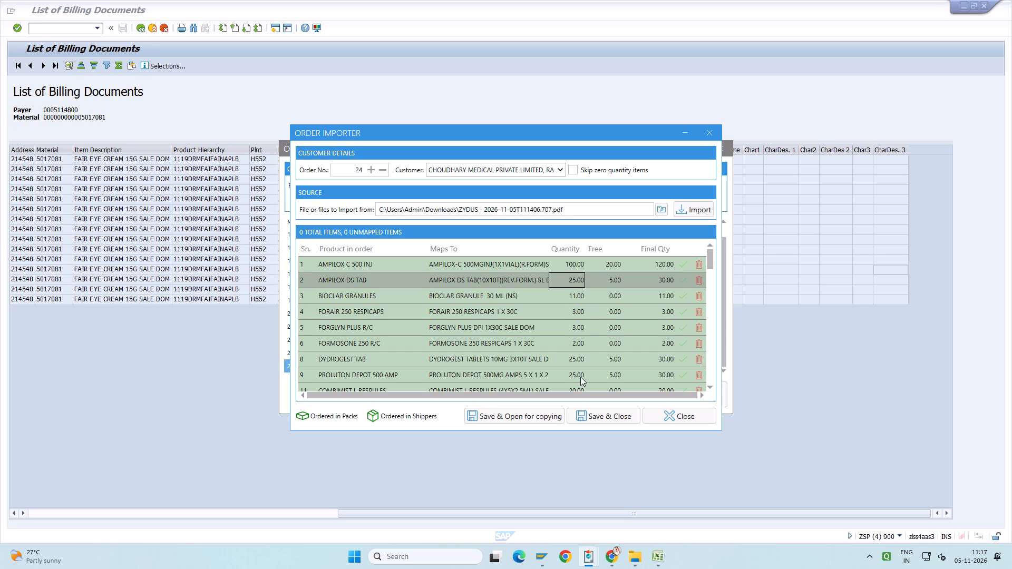
Review the mappings, quantities and free quantities of the remaining imported items from AMPILOX DS TAB through CALCISPRAY NASAL SPRAY.
scroll(580, 377, down, 1)
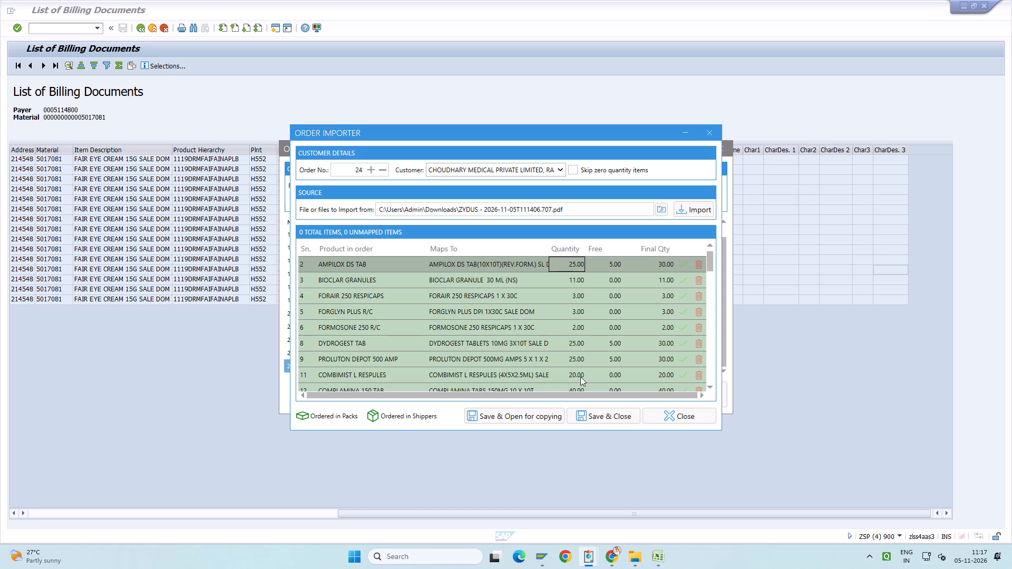
scroll(580, 377, down, 2)
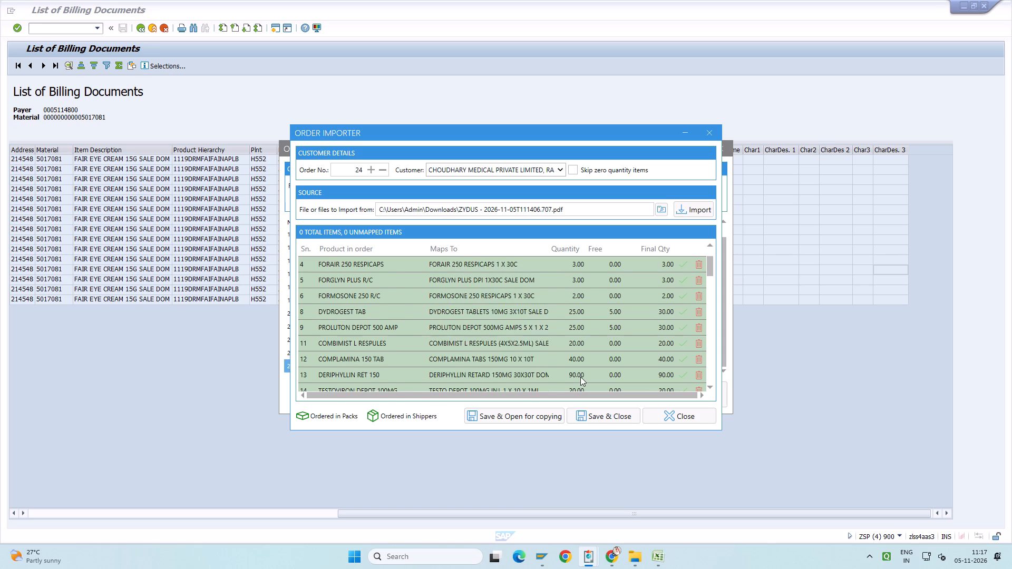
scroll(580, 377, down, 2)
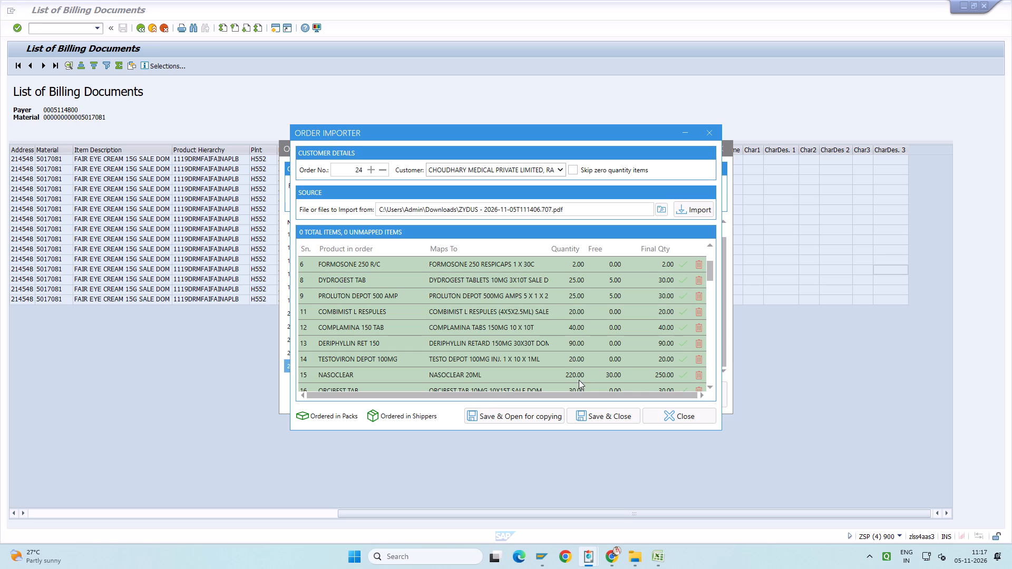
scroll(579, 380, down, 2)
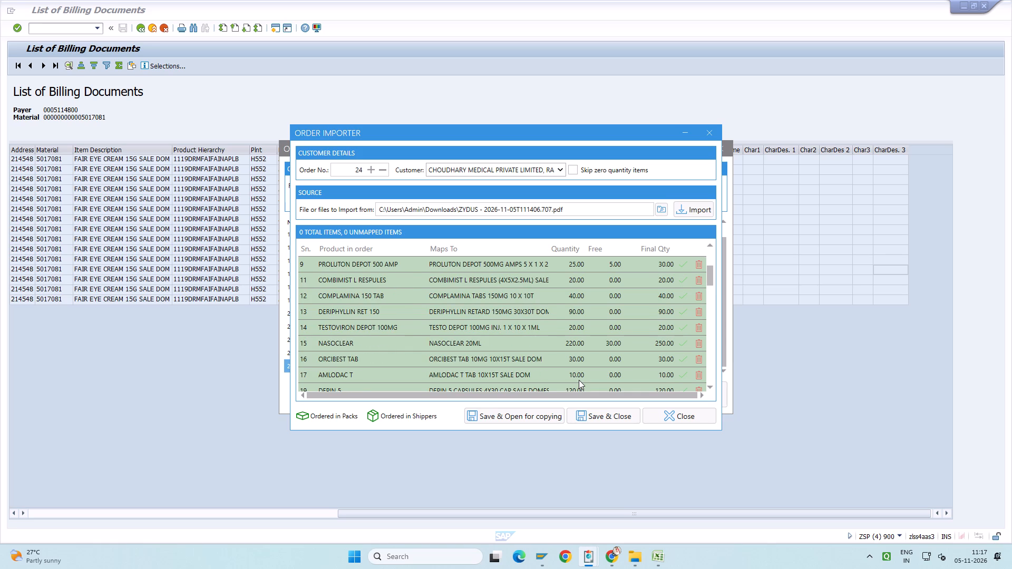
scroll(579, 380, down, 3)
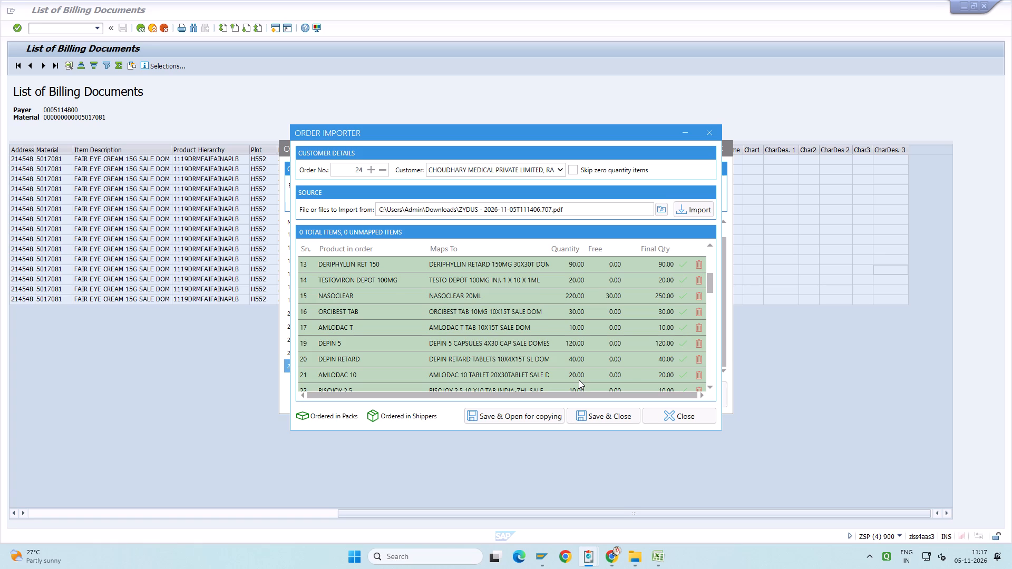
scroll(579, 380, down, 3)
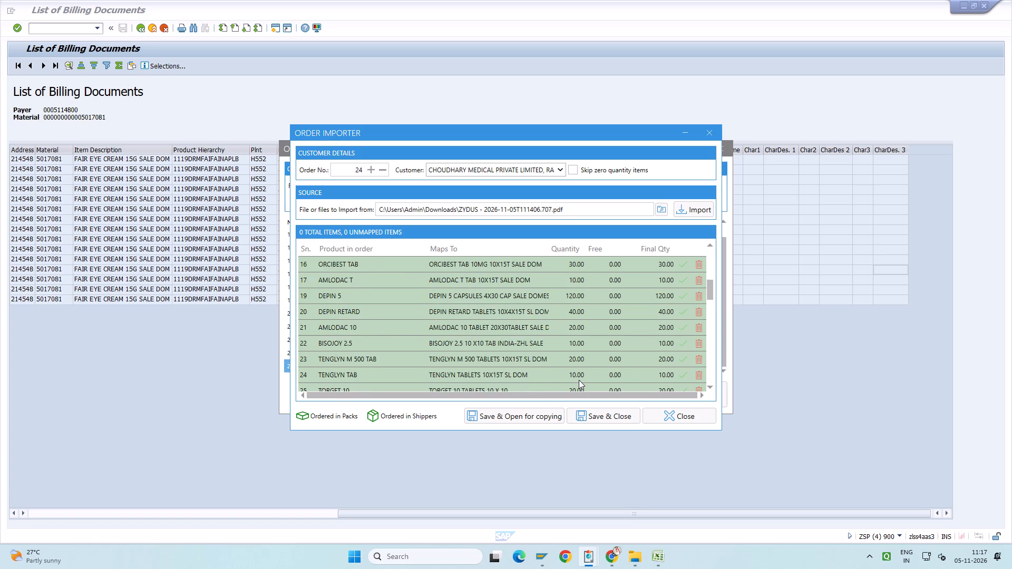
scroll(579, 380, down, 6)
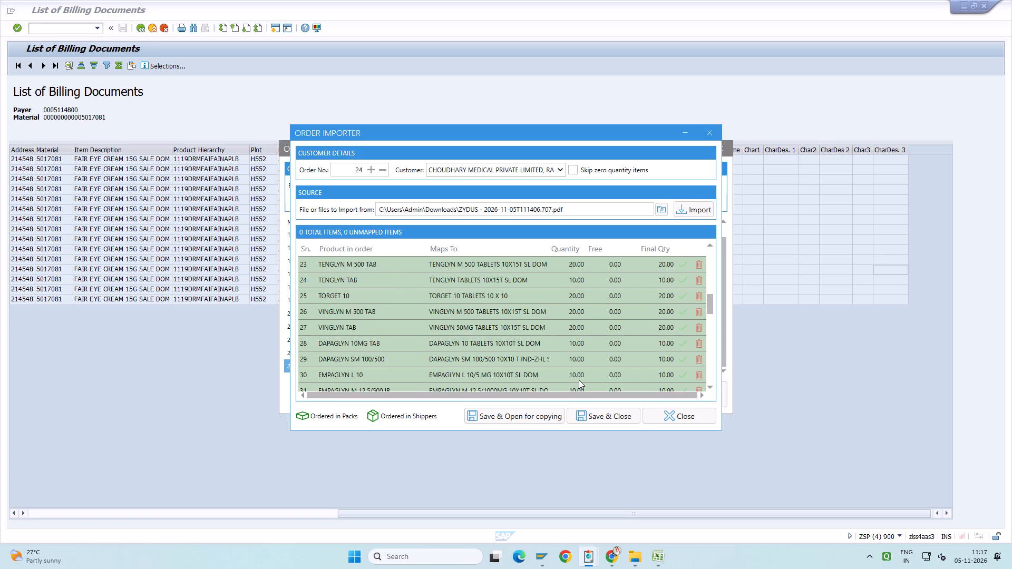
scroll(579, 380, down, 5)
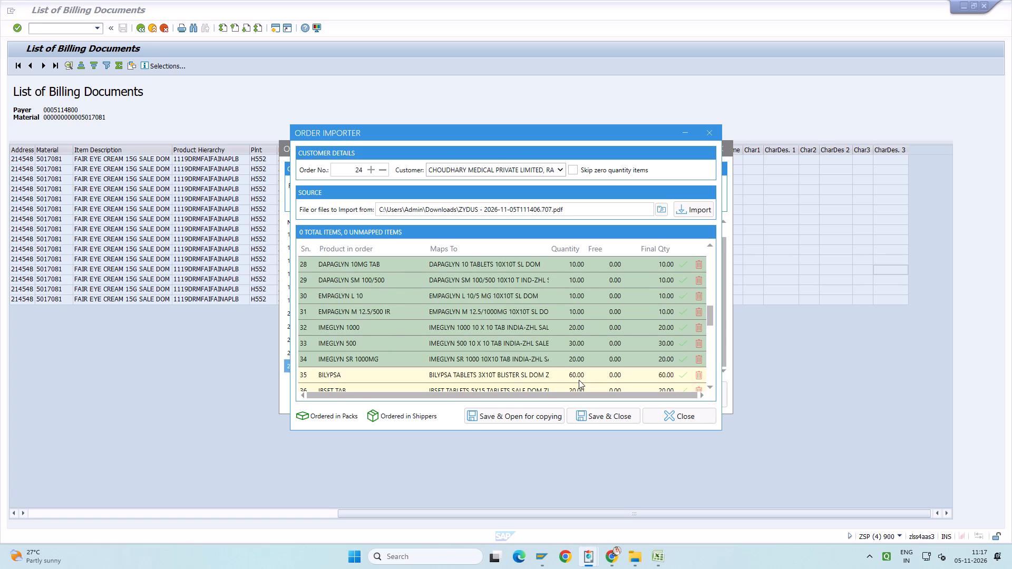
scroll(579, 380, down, 7)
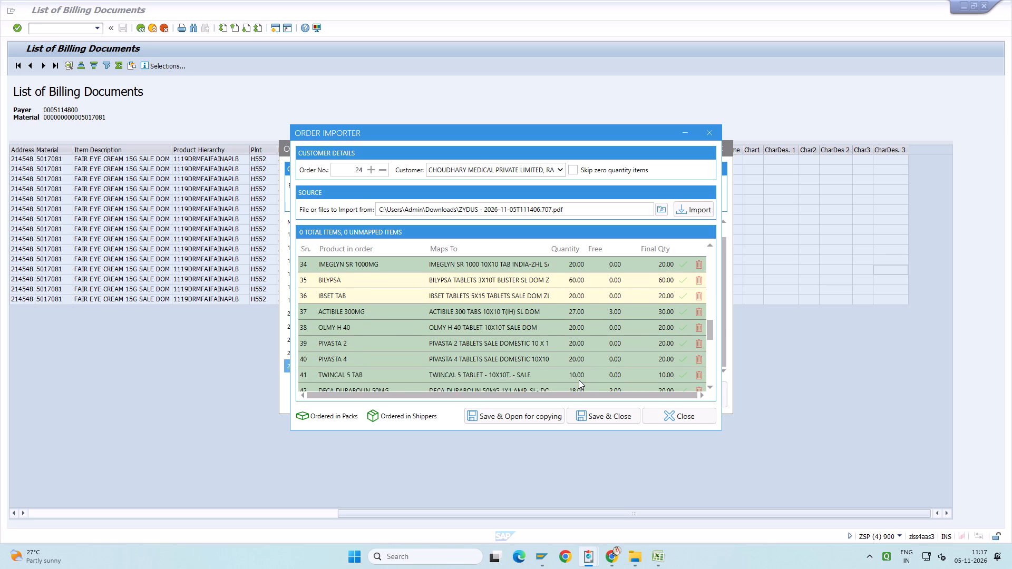
scroll(579, 380, down, 4)
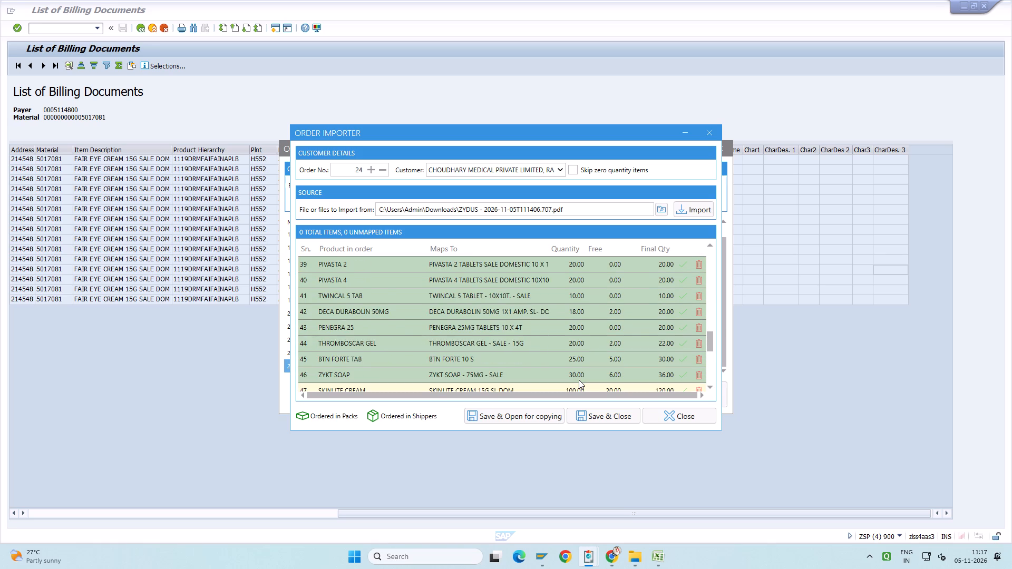
scroll(579, 380, down, 1)
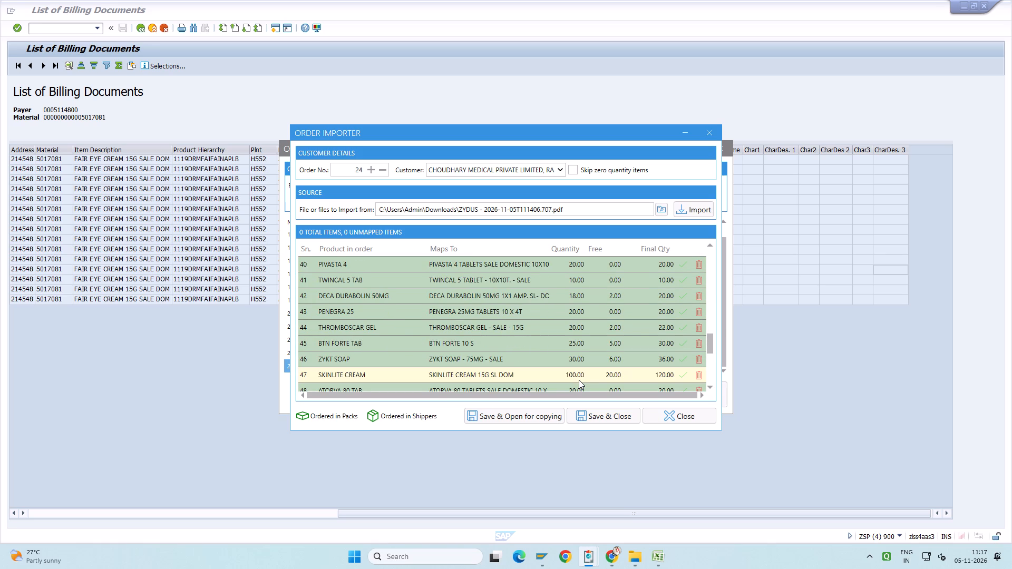
scroll(579, 380, down, 5)
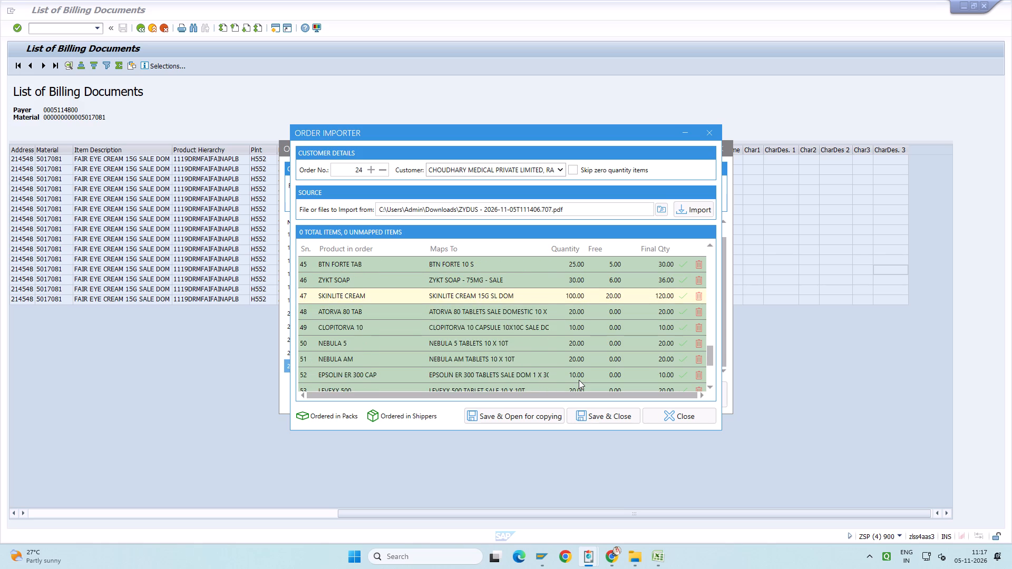
scroll(579, 380, down, 5)
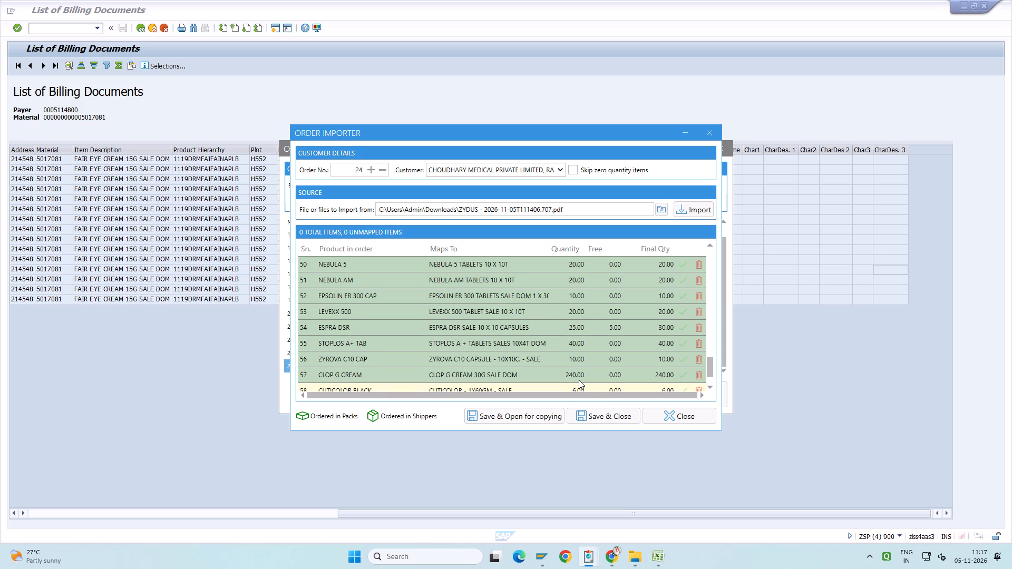
scroll(579, 380, down, 8)
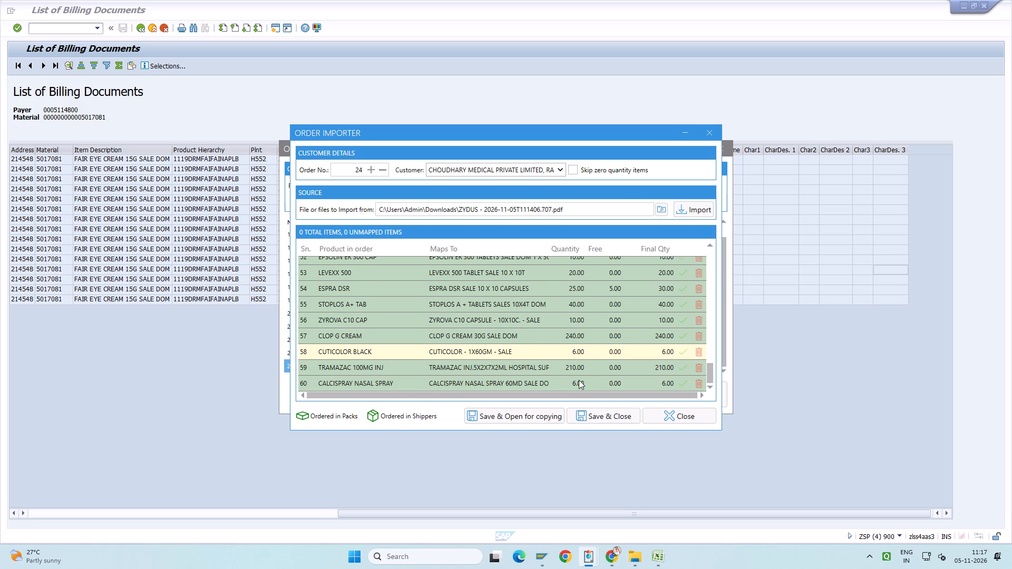
Save the imported order 24, open it for copying, and enable editing of its items.
click(524, 417)
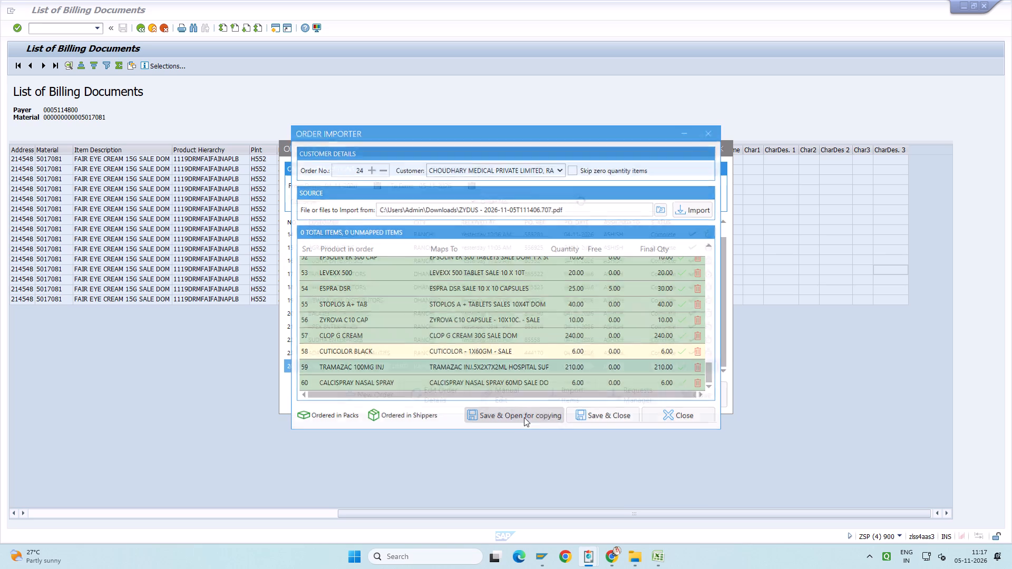
click(580, 210)
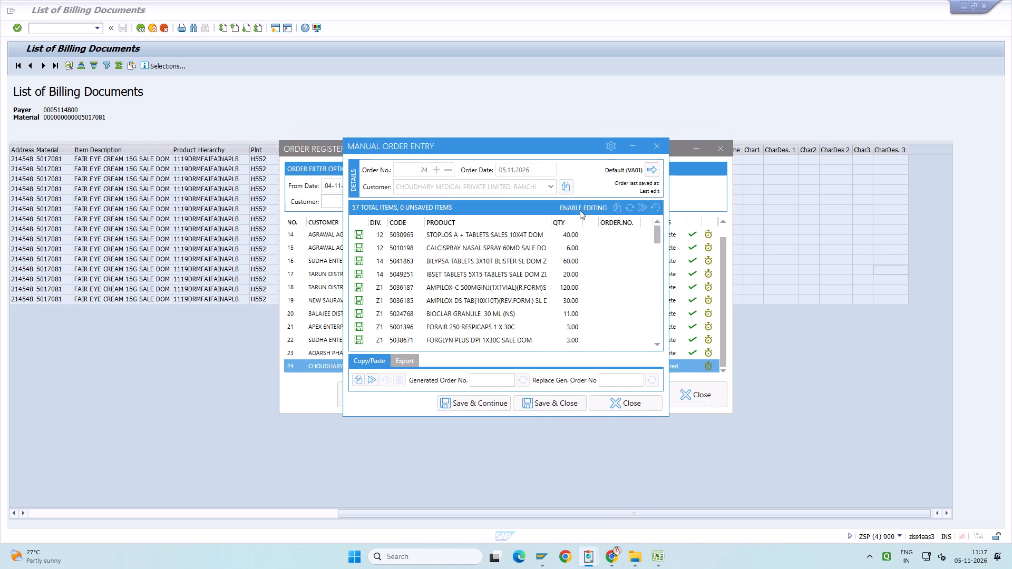
Check the saved order's lines one by one from STOPLOS A + TABLETS to PROLUTON DEPOT 500MG for locked products.
click(518, 262)
key(Down)
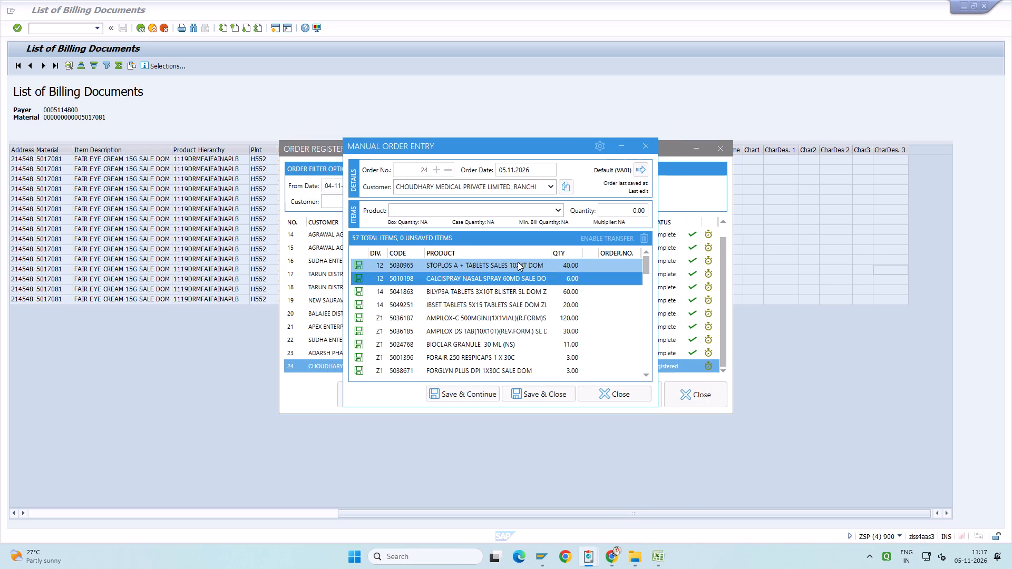
key(Down)
key(Down)
key(Down)
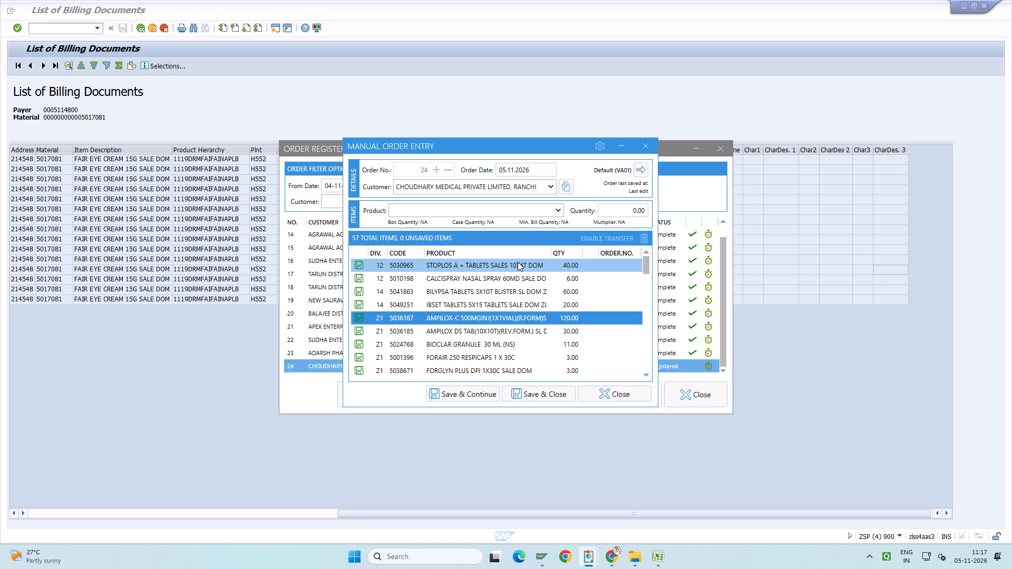
key(Down)
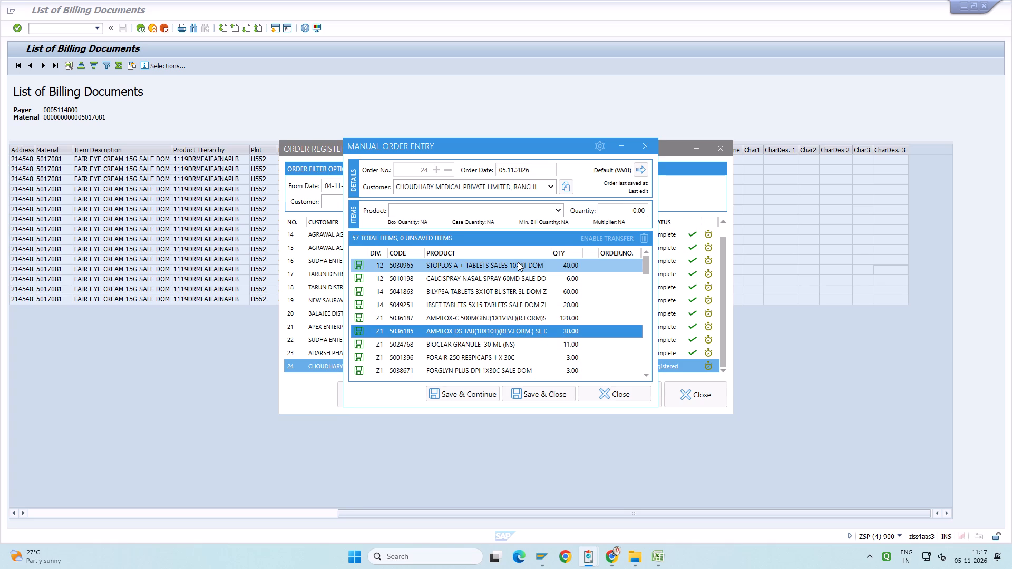
key(Down)
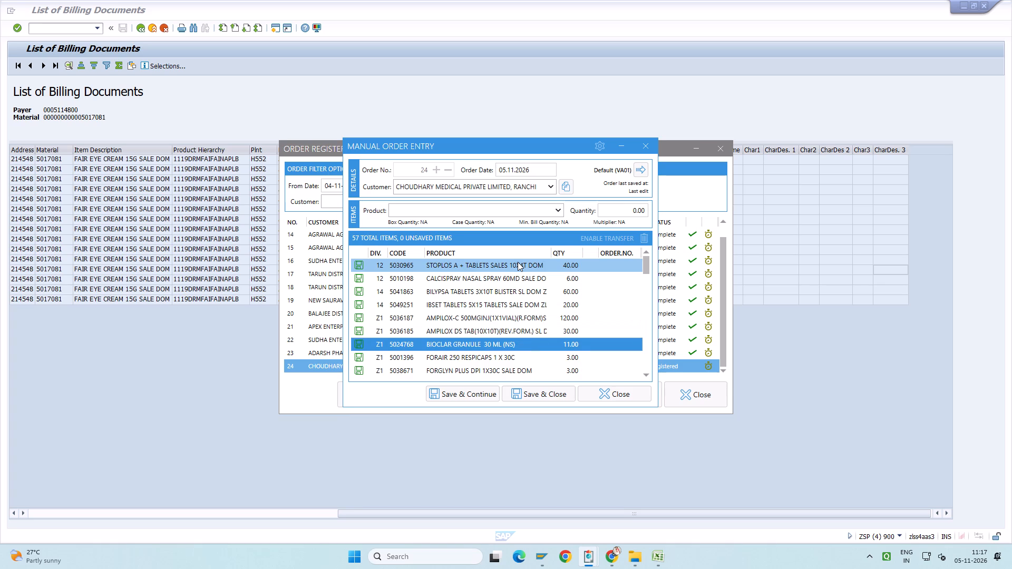
key(Down)
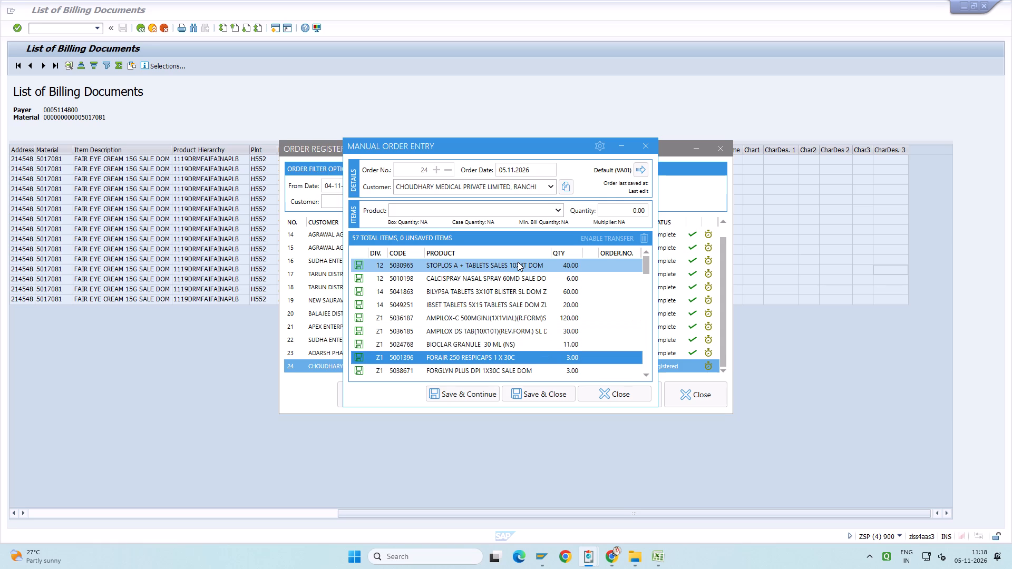
key(Down)
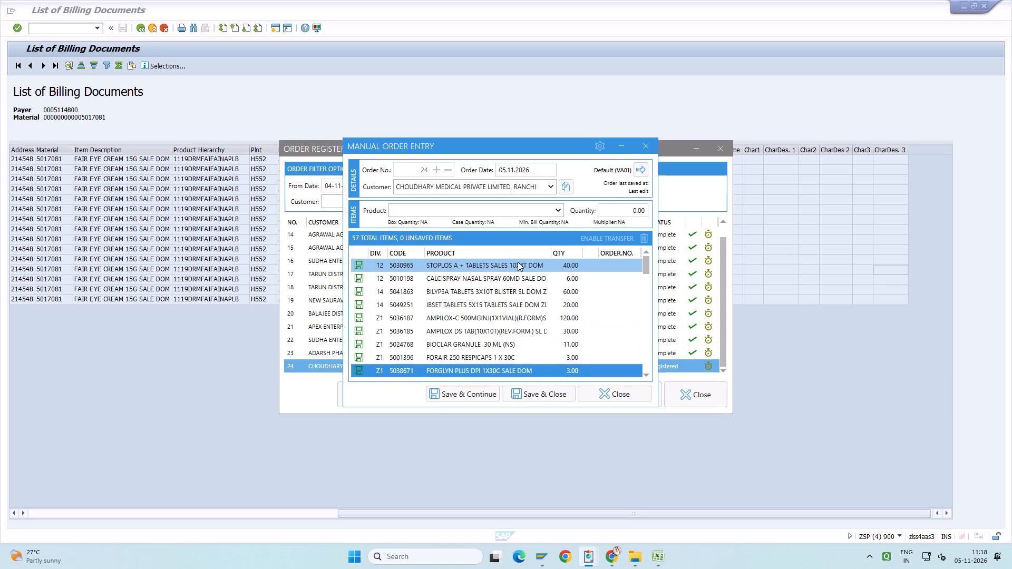
key(Down)
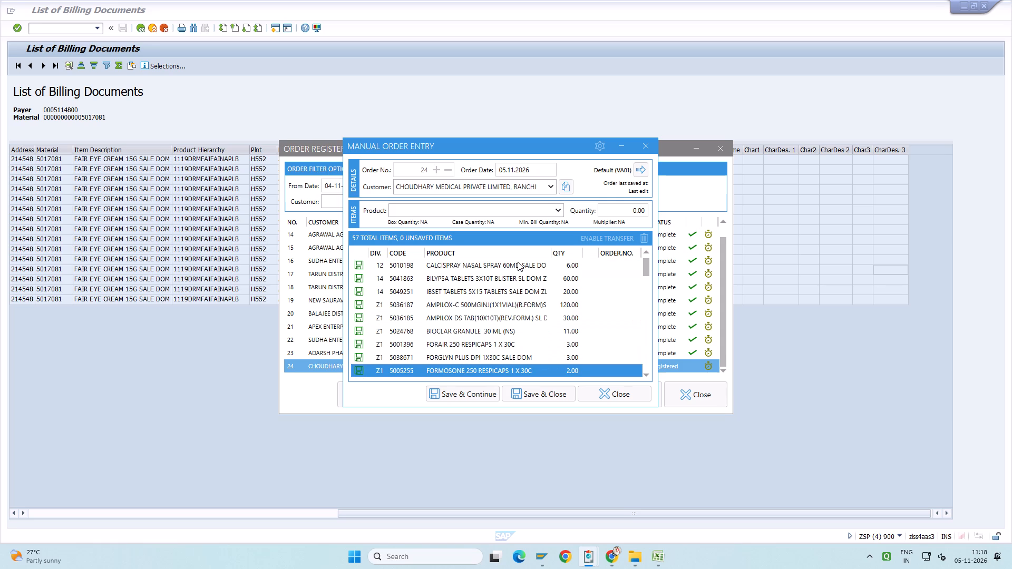
key(Down)
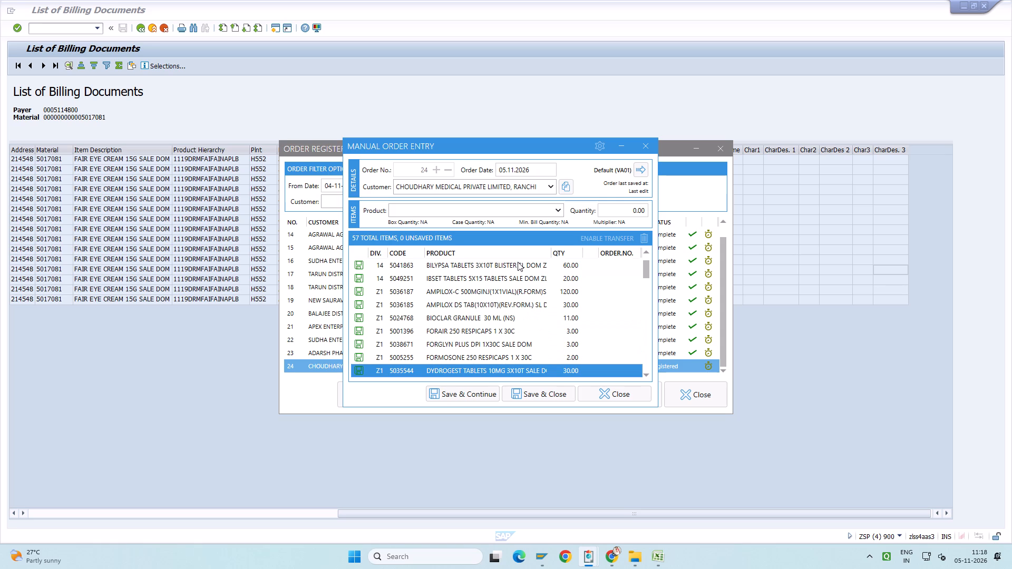
key(Down)
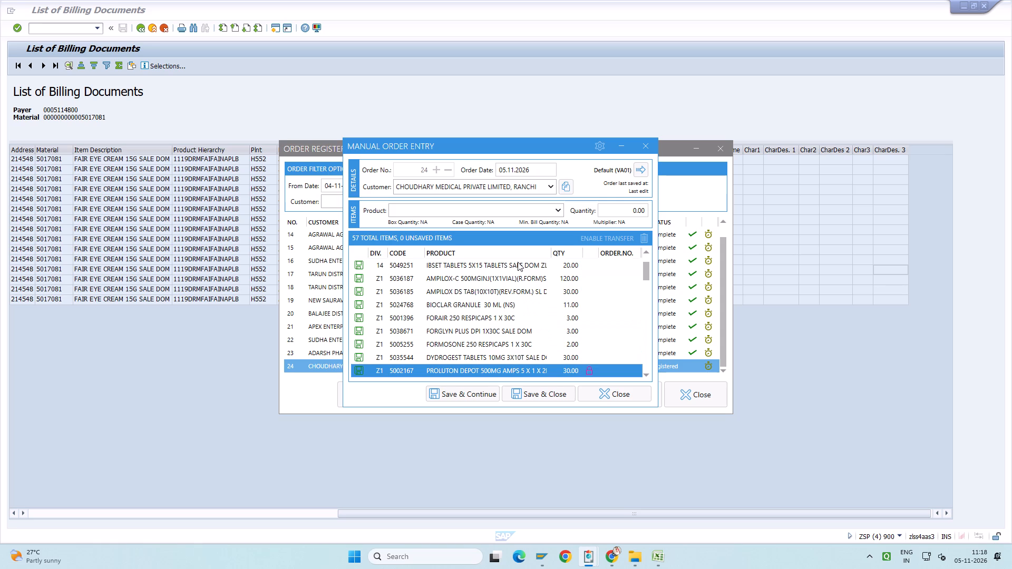
Add product 5050140, PROLUTON DEPOT 500MG AMPS 10X1X2ML, to the order with quantity 30.
click(452, 211)
text(prolutondep0ot)
key(BackSpace)
key(BackSpace)
key(BackSpace)
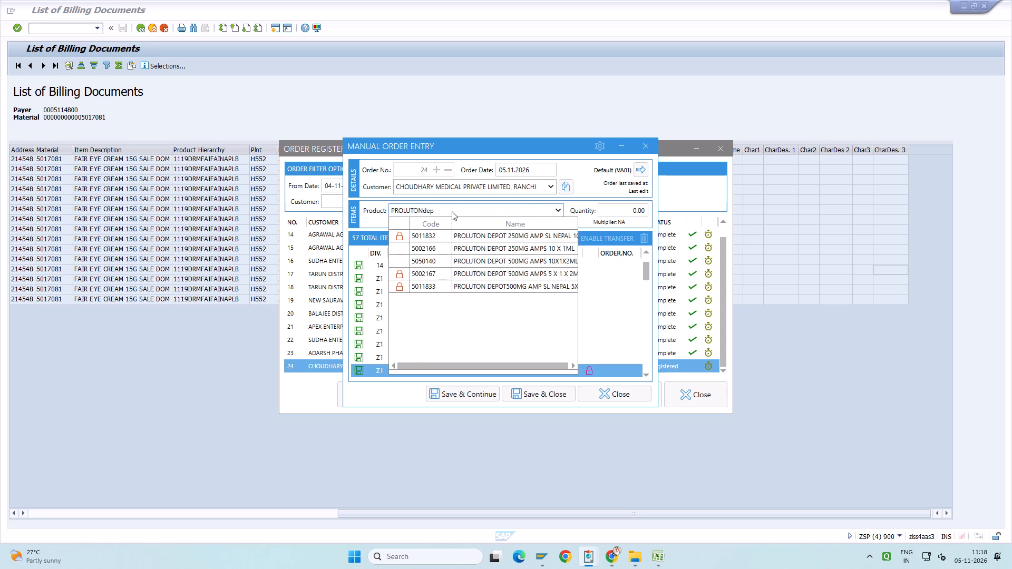
text(ot50)
key(Down)
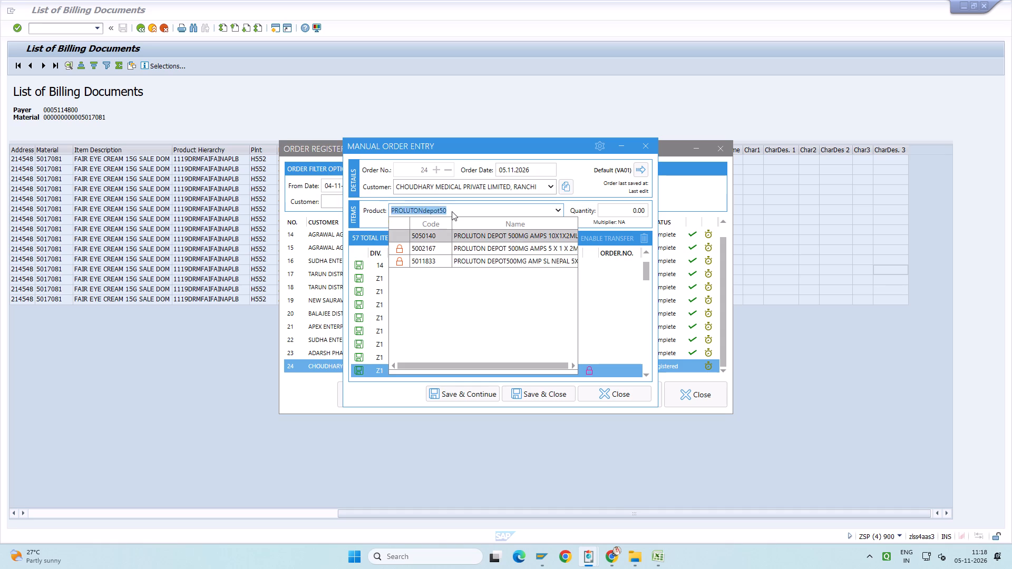
key(Return)
text(30)
key(Return)
Delete the locked PROLUTON DEPOT 500MG AMPS line with code 5002167 from the order.
drag(645, 366, 646, 267)
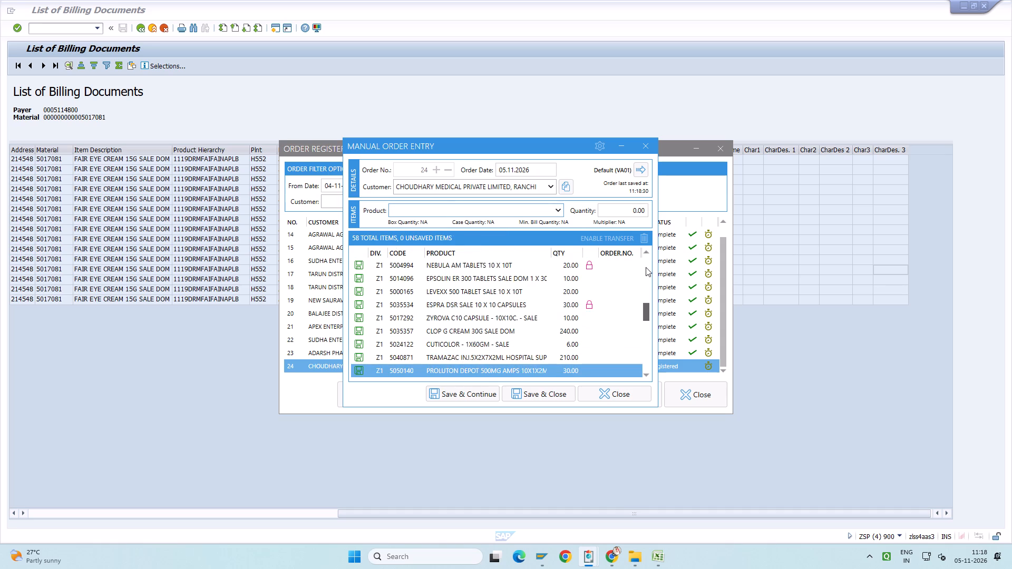
drag(646, 267, 646, 249)
scroll(576, 330, down, 2)
click(557, 331)
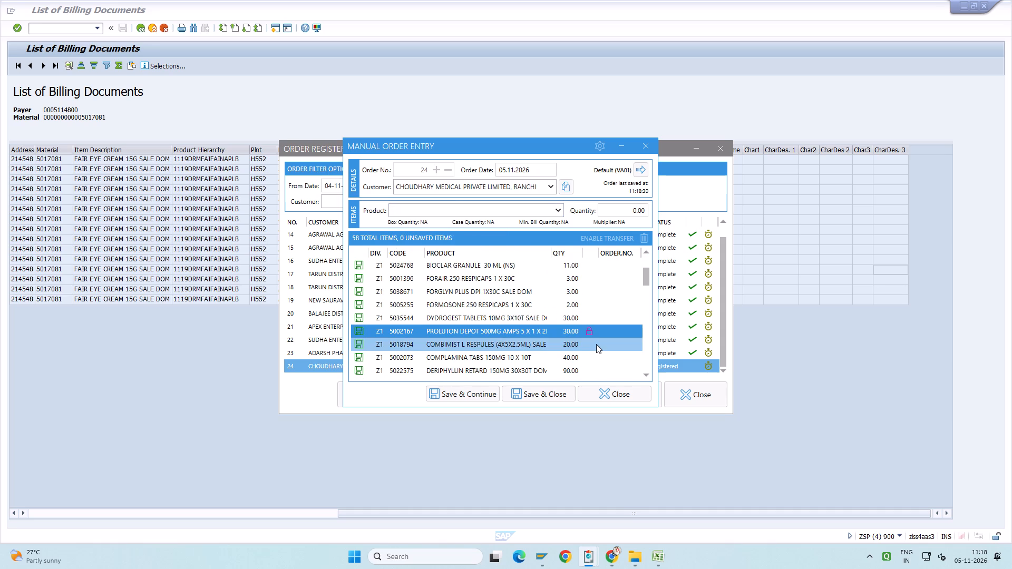
click(643, 240)
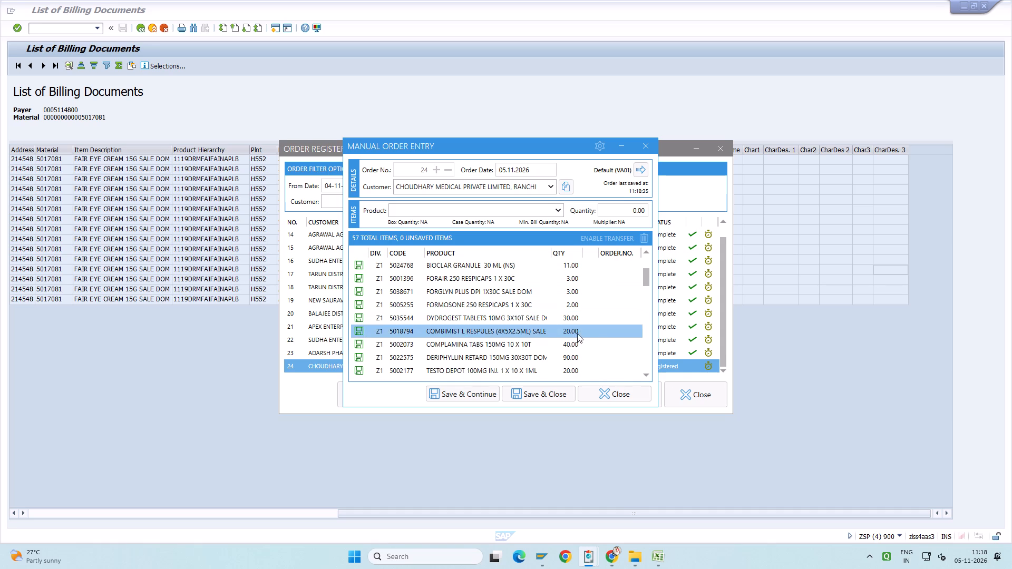
Check the order's lines one by one from COMBIMIST L RESPULES to DECA DURABOLIN 50MG for locked products.
click(577, 333)
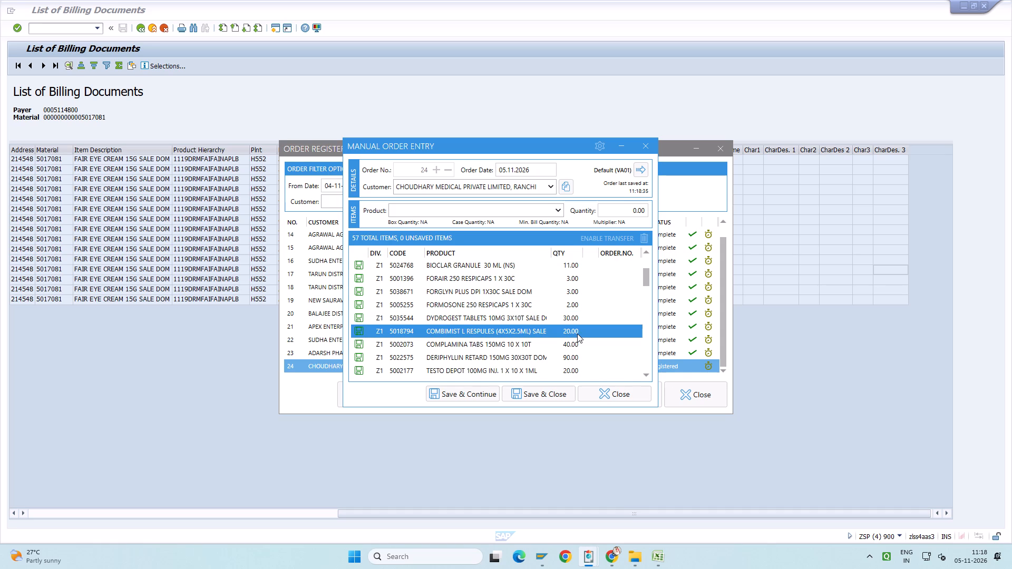
key(Down)
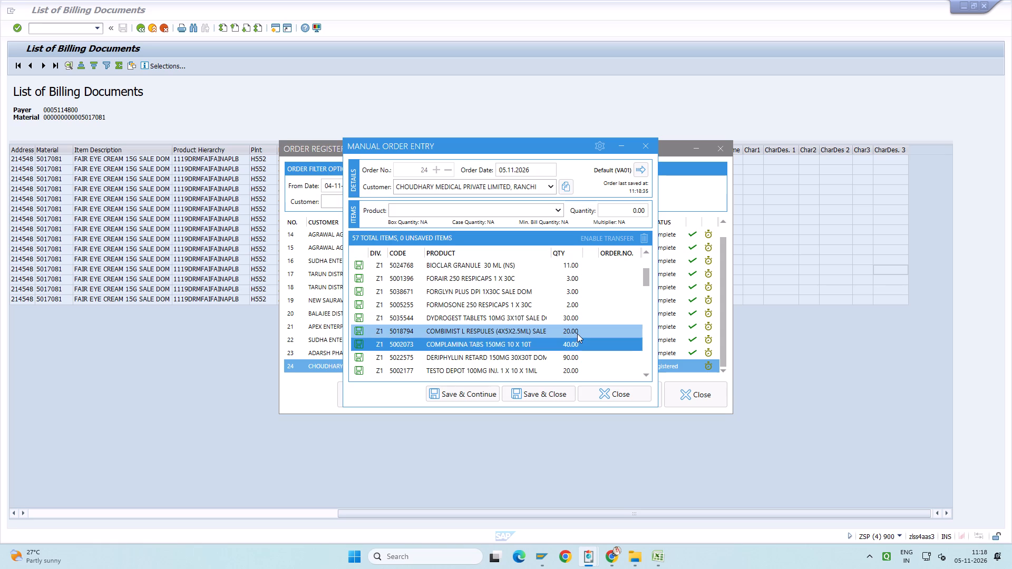
key(Down)
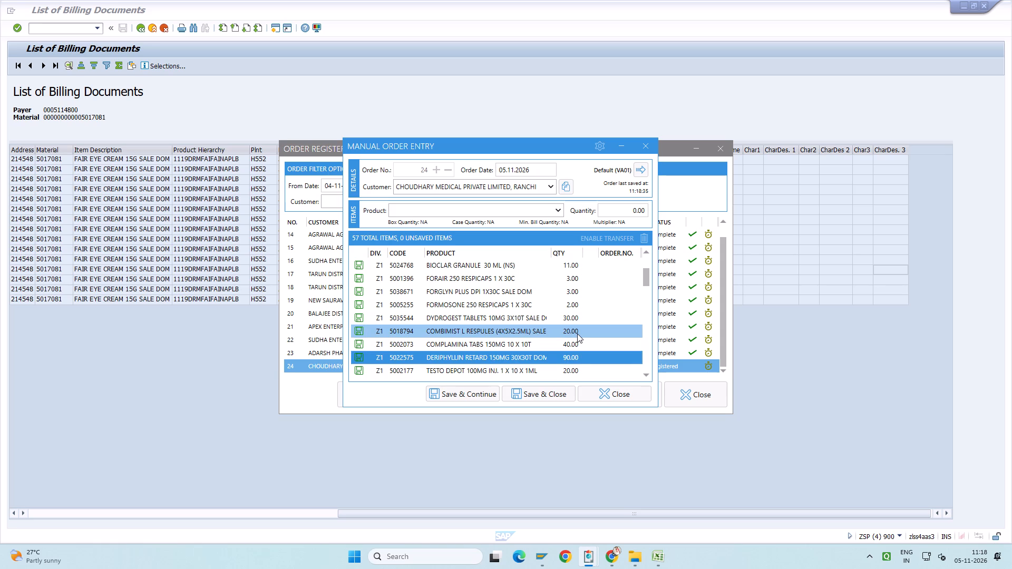
key(Down)
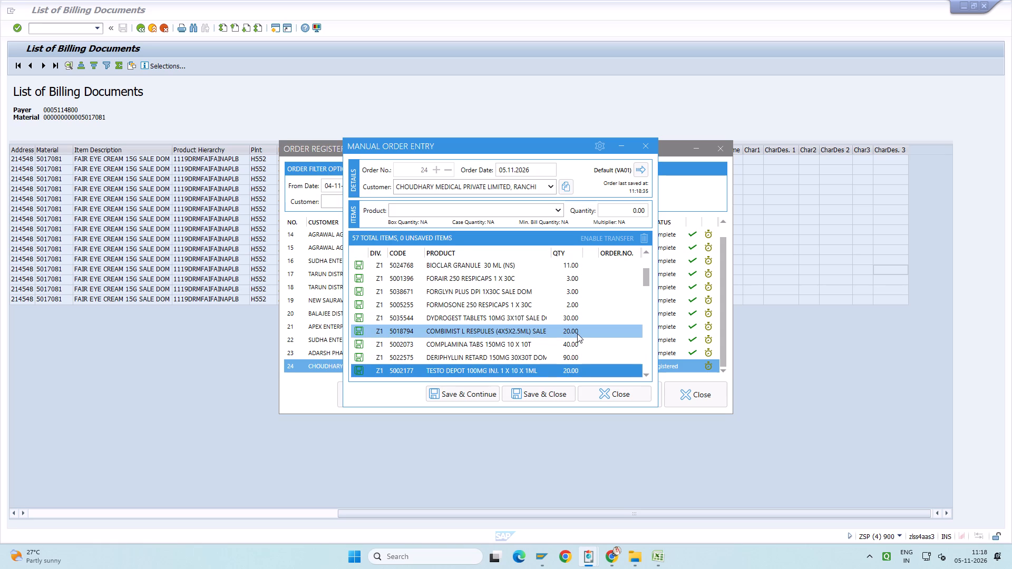
key(Down)
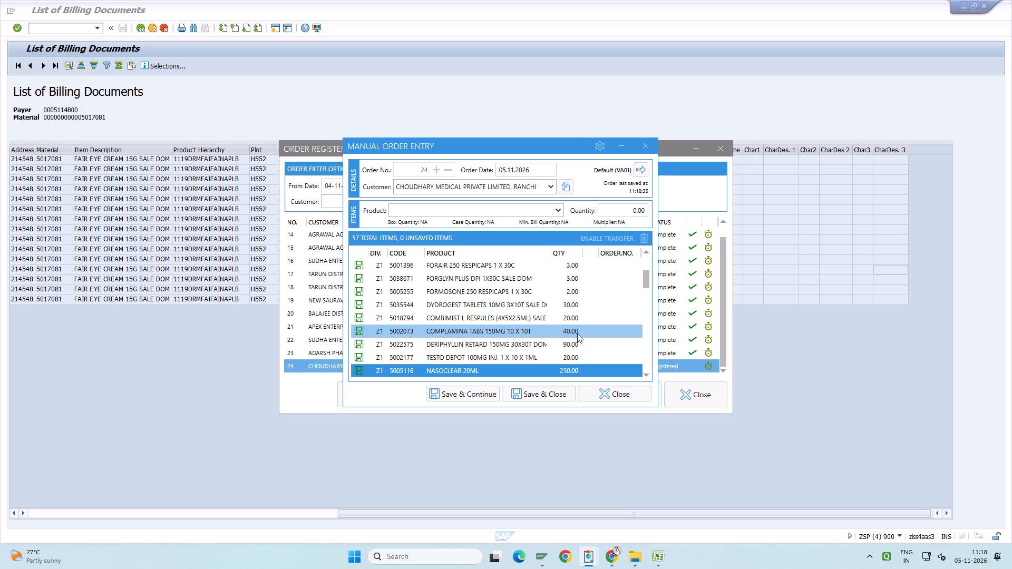
key(Down)
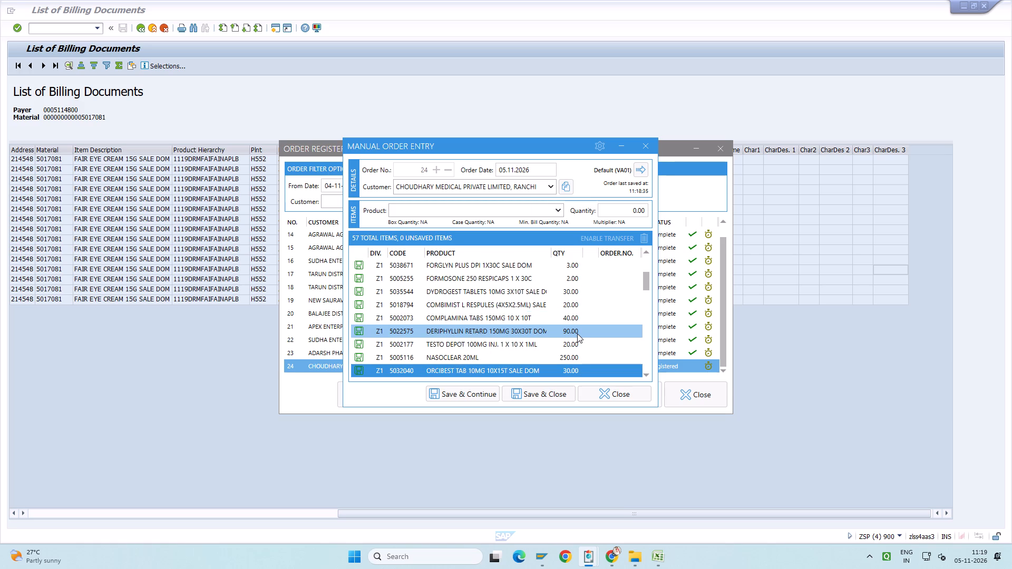
key(Down)
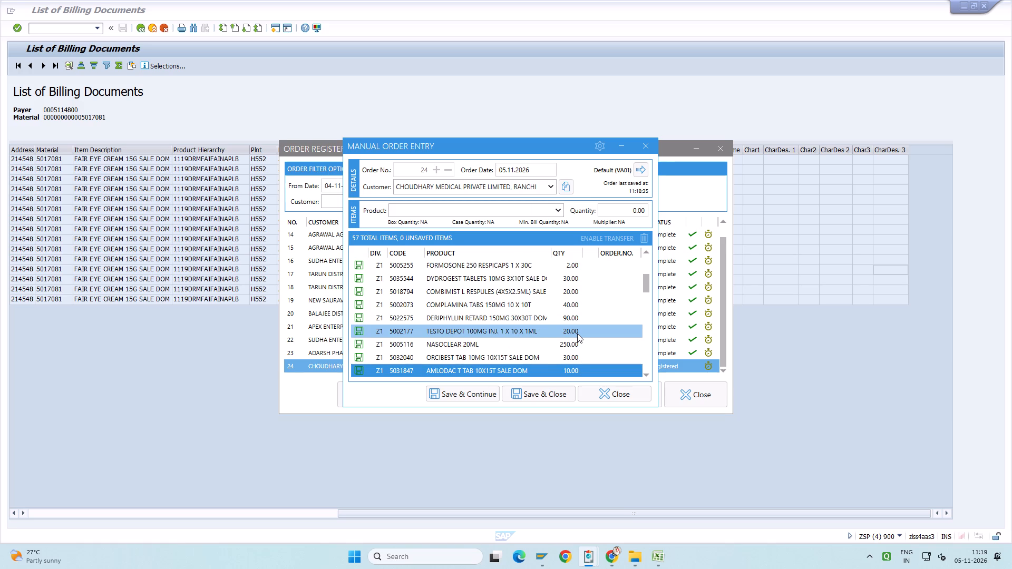
key(Down)
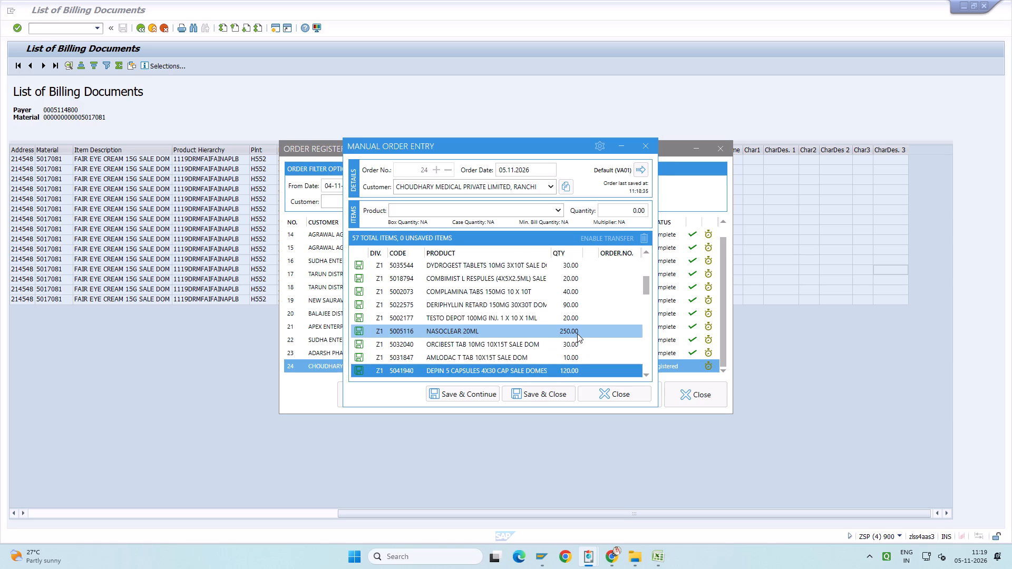
key(Down)
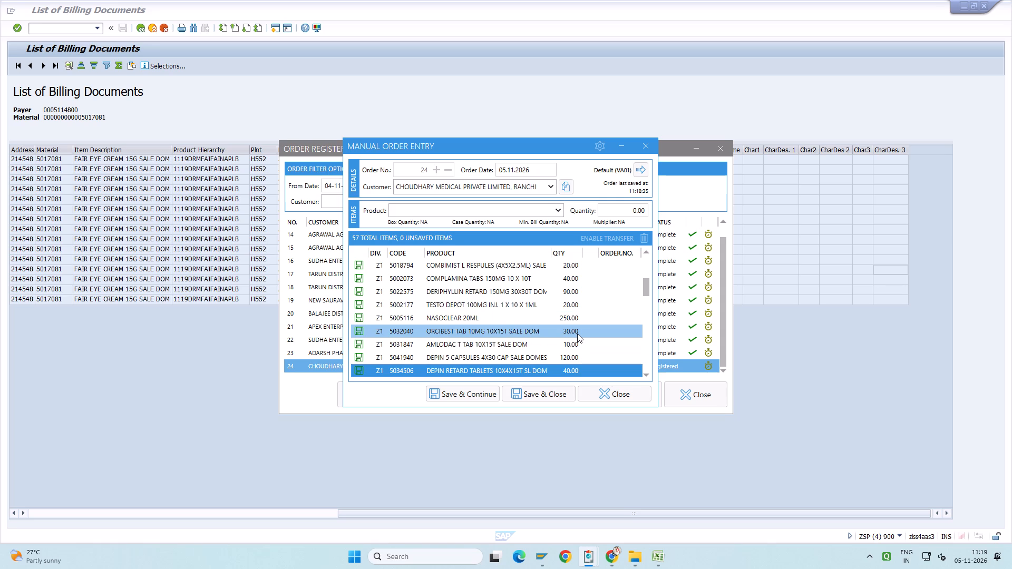
key(Down)
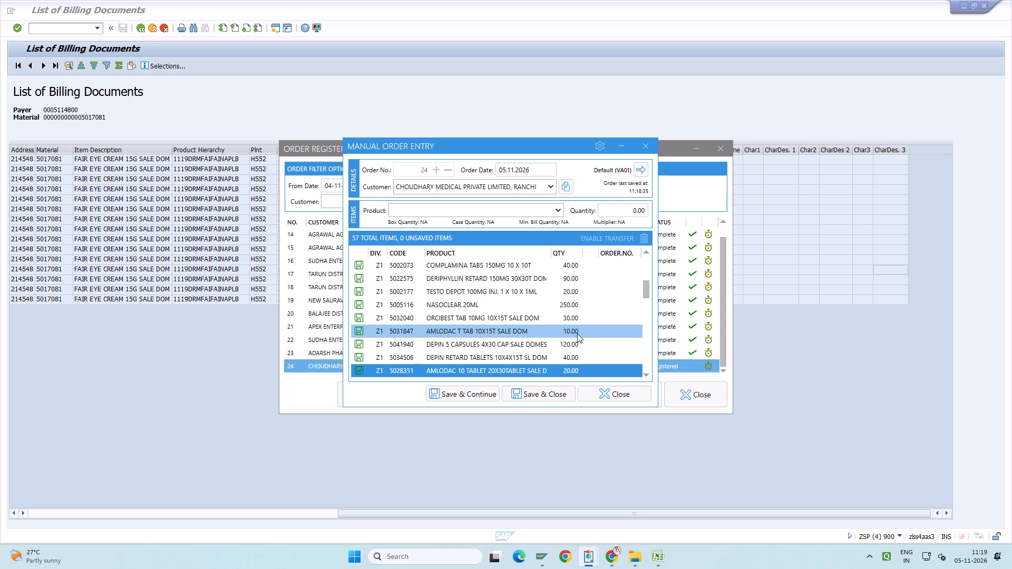
key(Down)
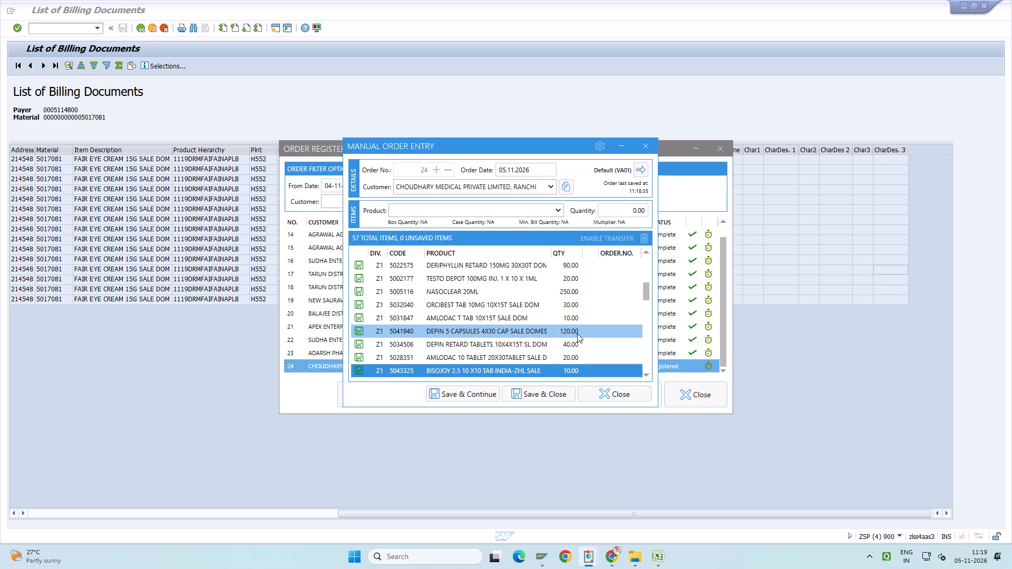
key(Down)
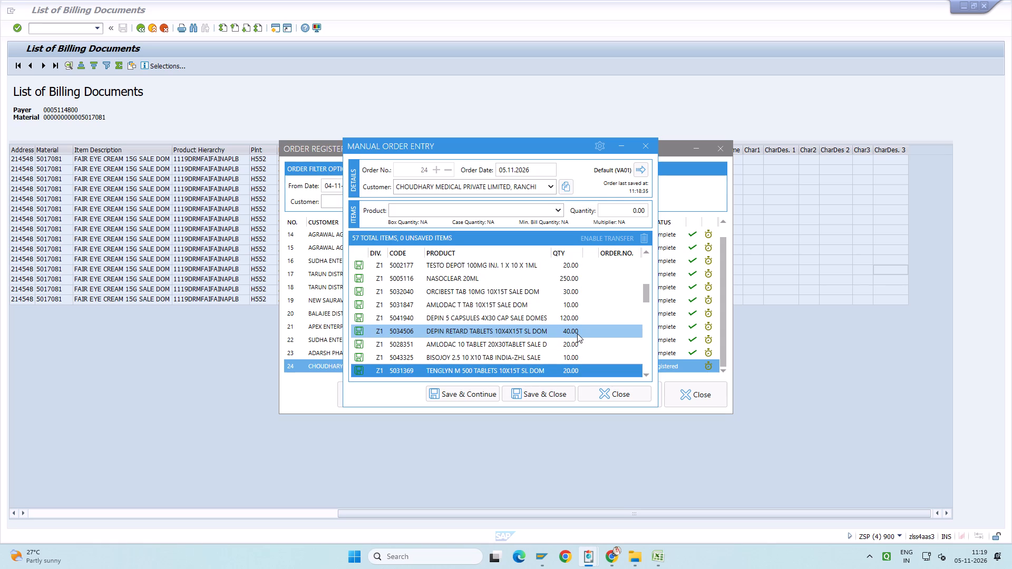
key(Down)
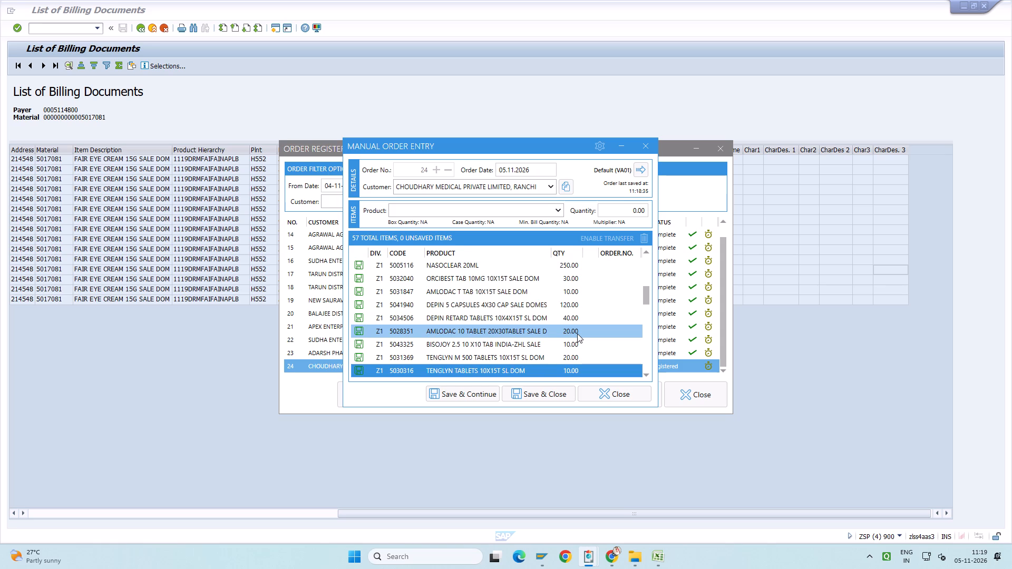
key(Down)
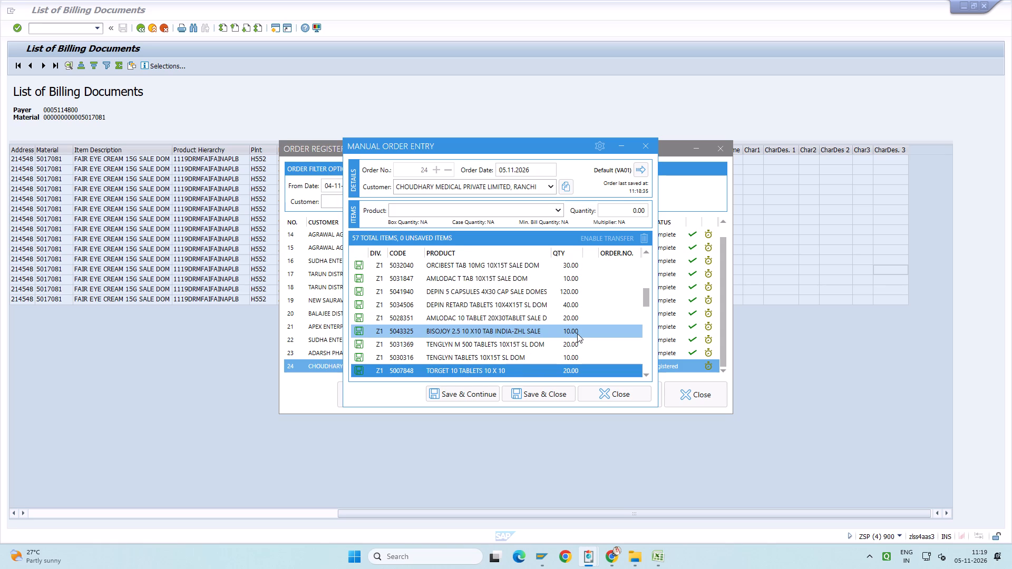
key(Down)
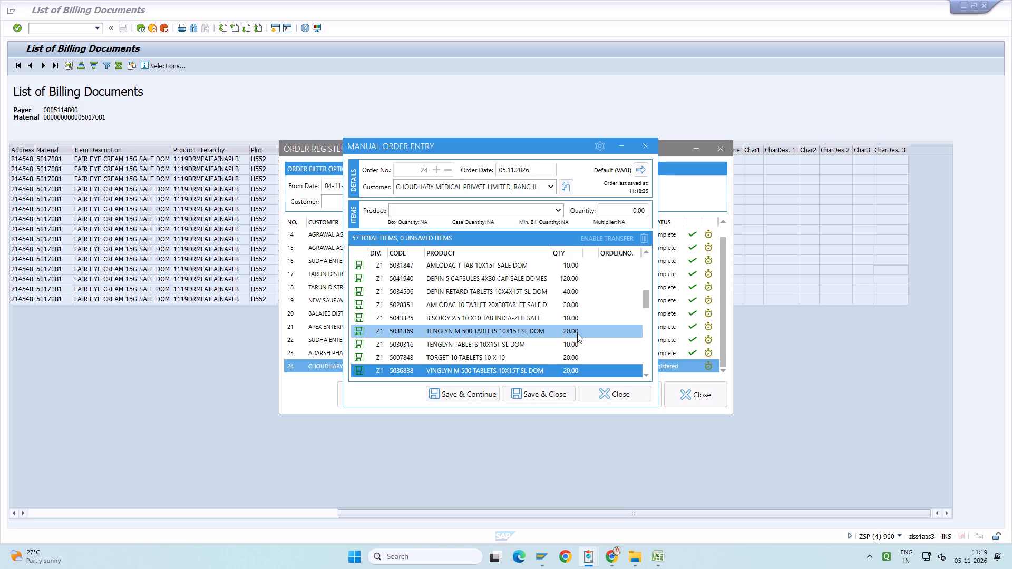
key(Down)
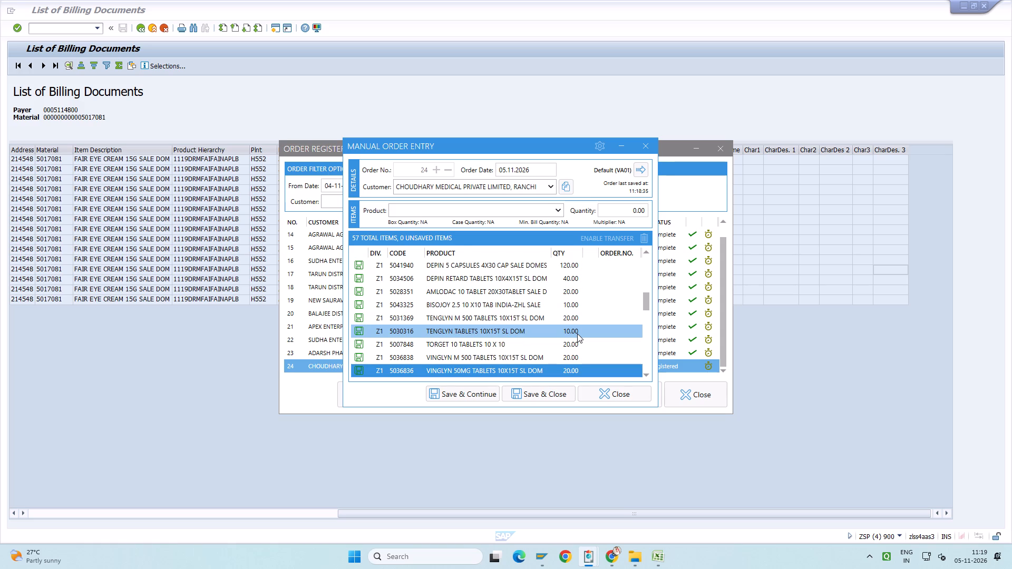
key(Down)
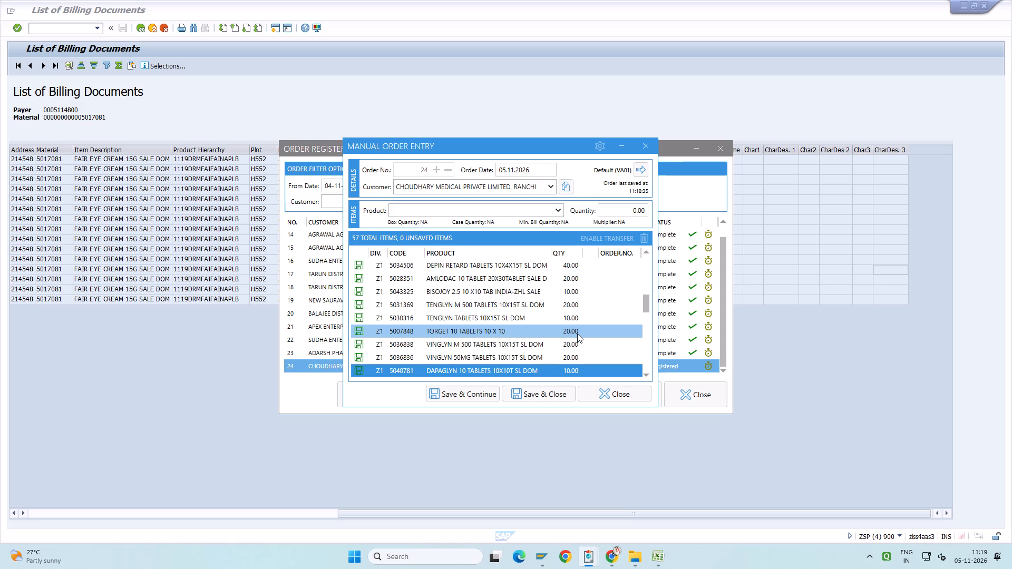
key(Down)
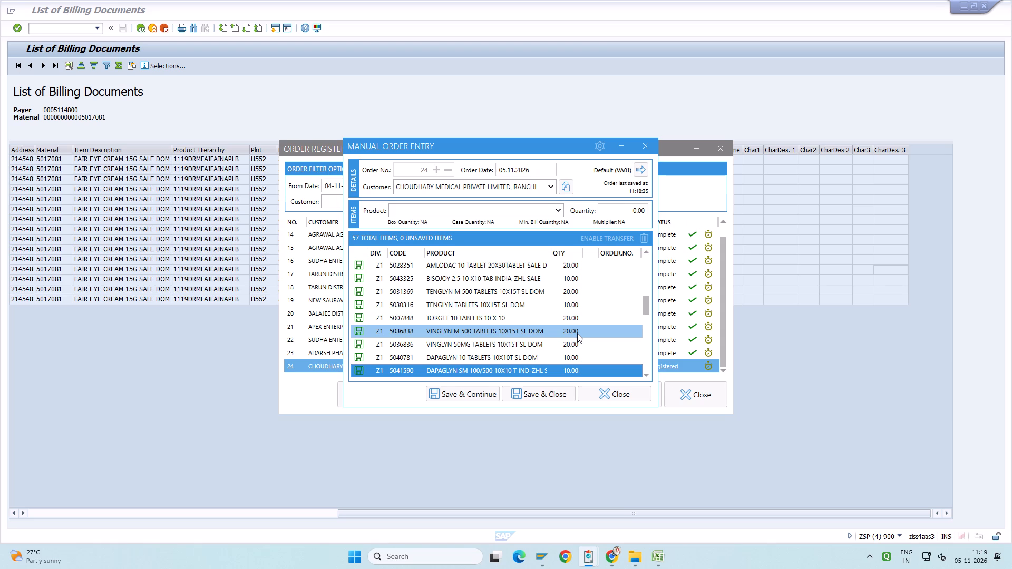
key(Down)
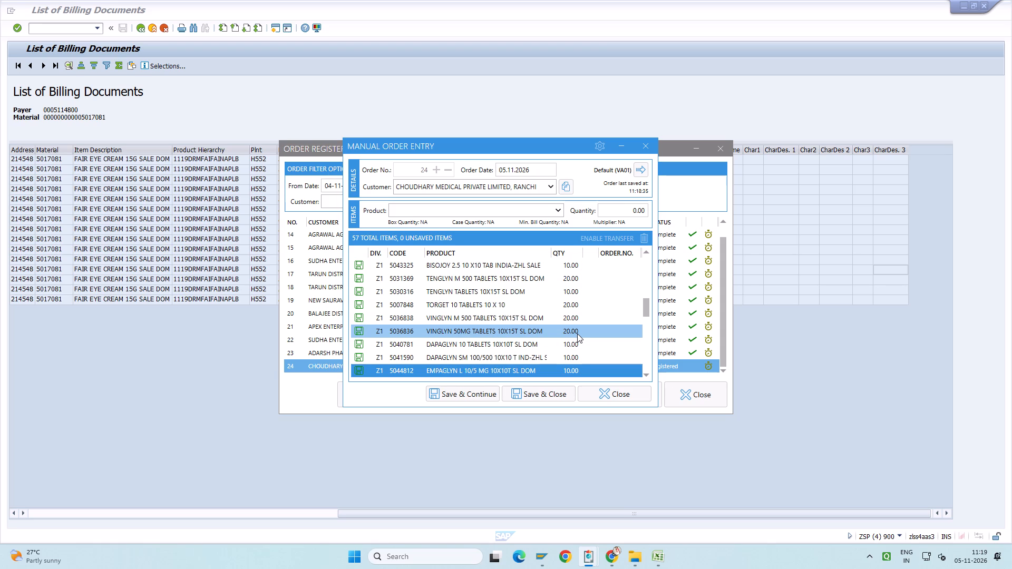
key(Down)
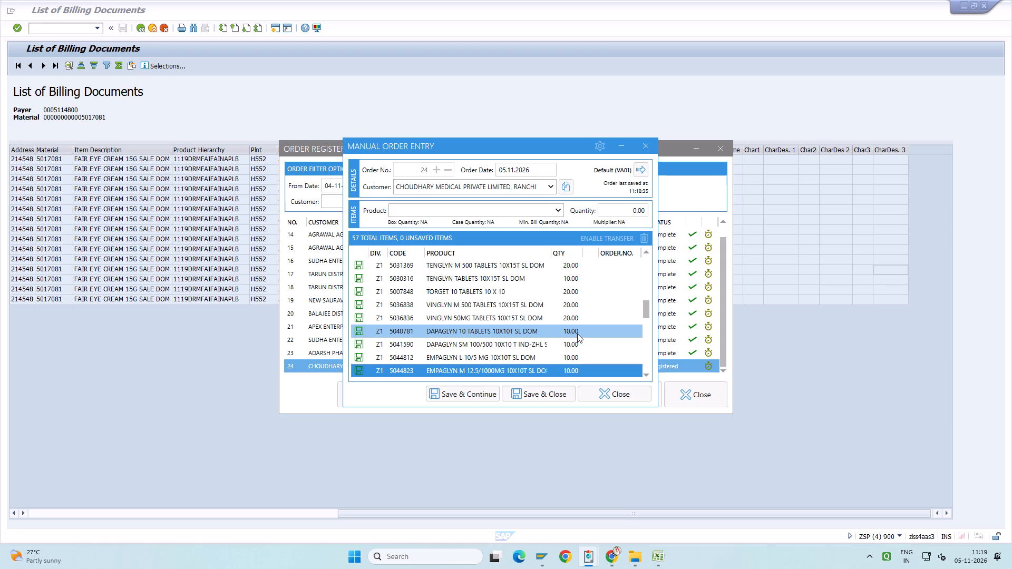
key(Down)
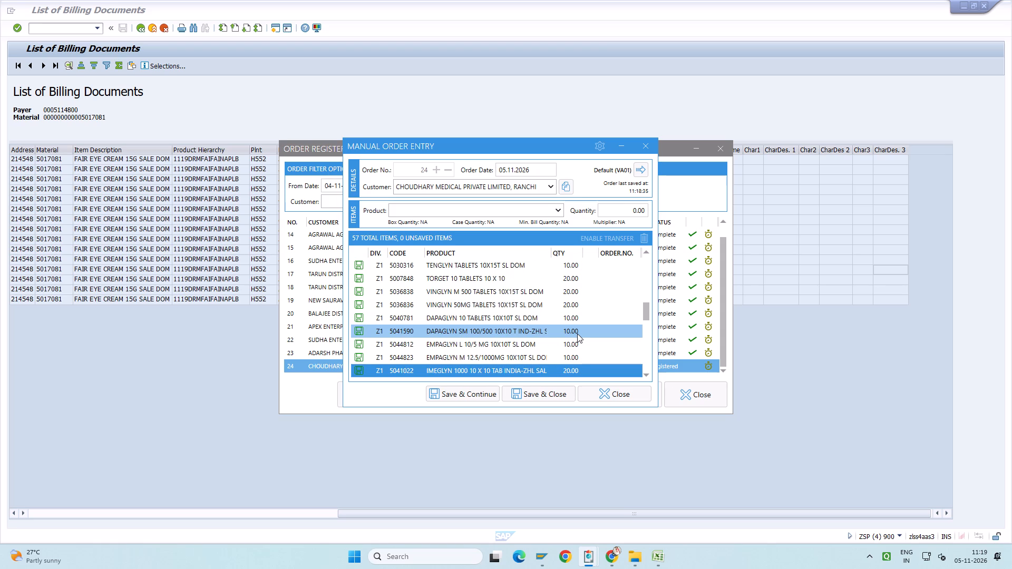
key(Down)
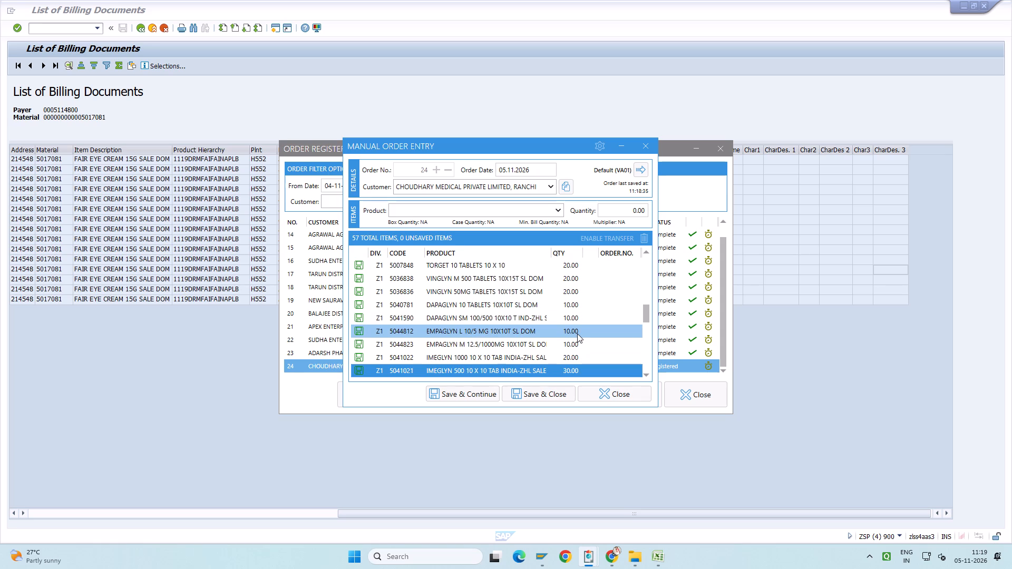
key(Down)
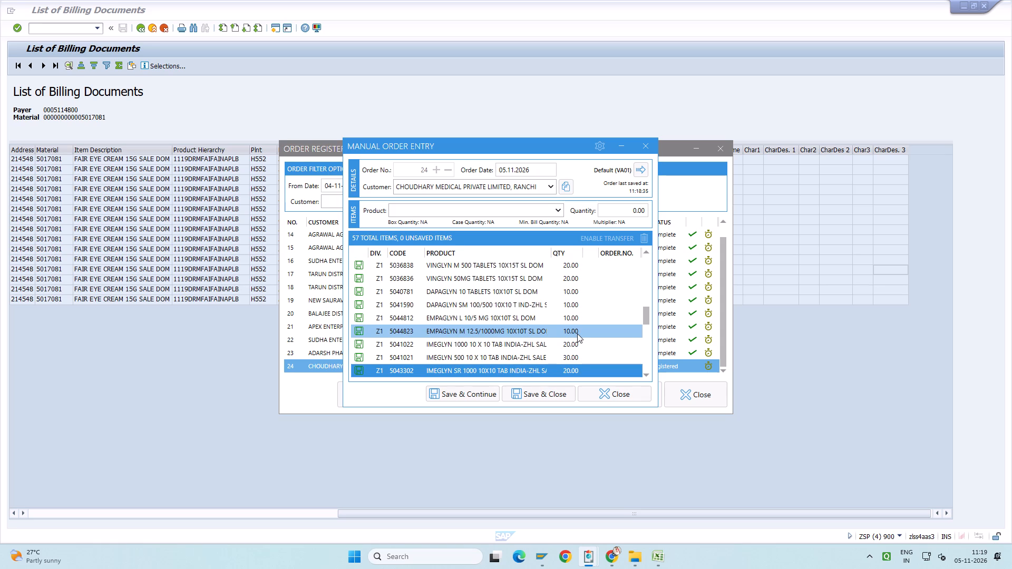
key(Down)
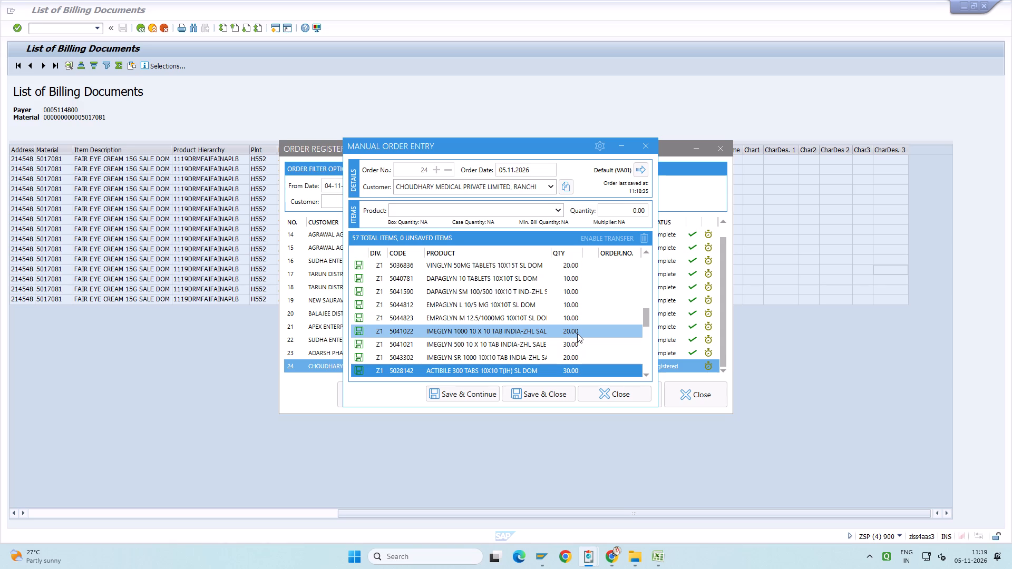
key(Down)
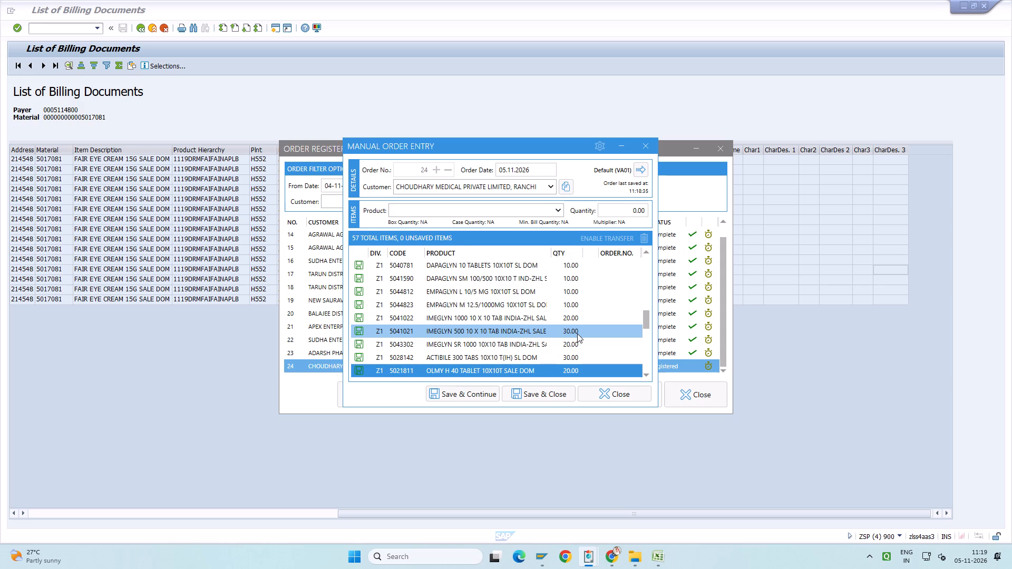
key(Down)
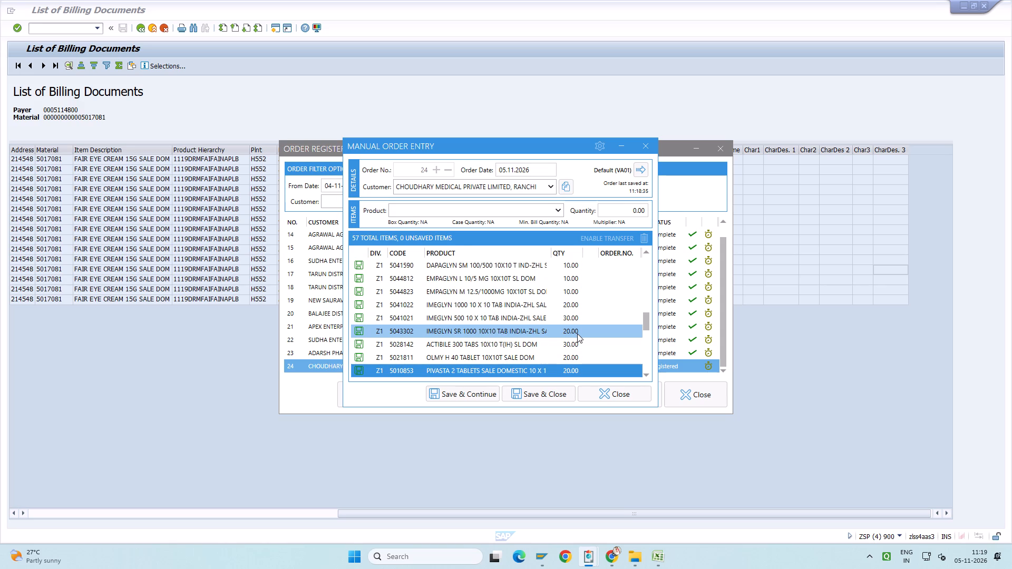
key(Down)
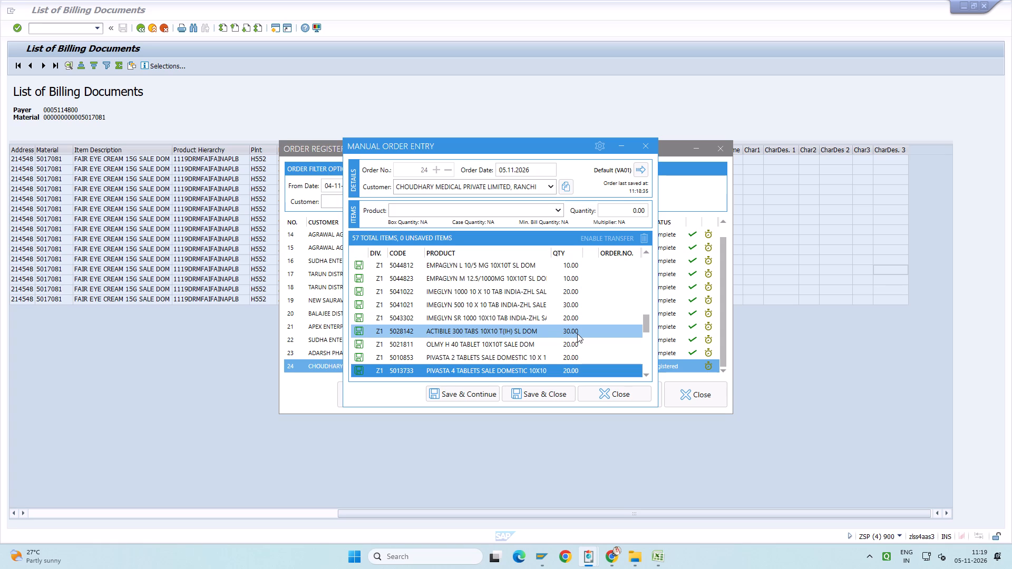
key(Down)
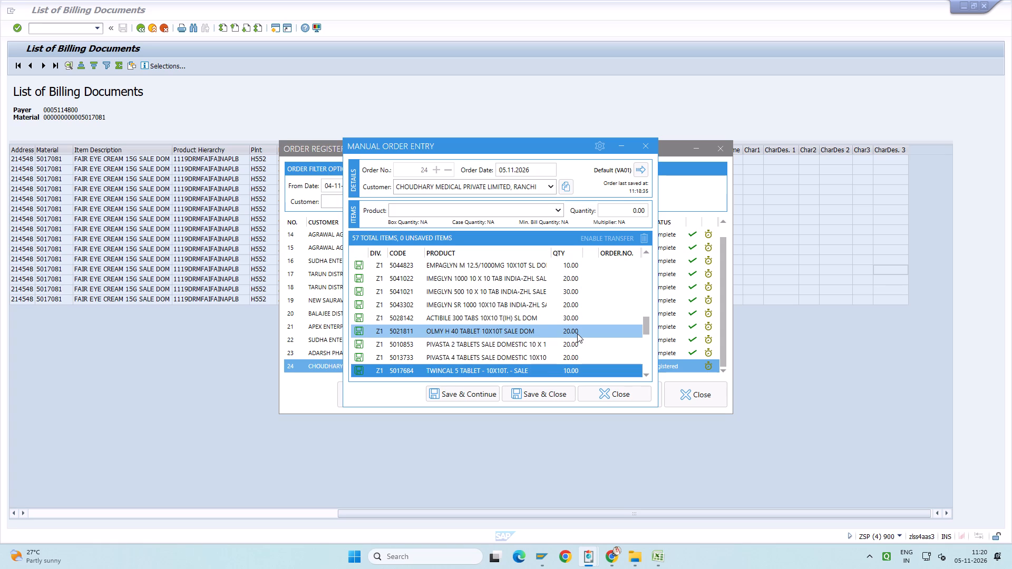
key(Down)
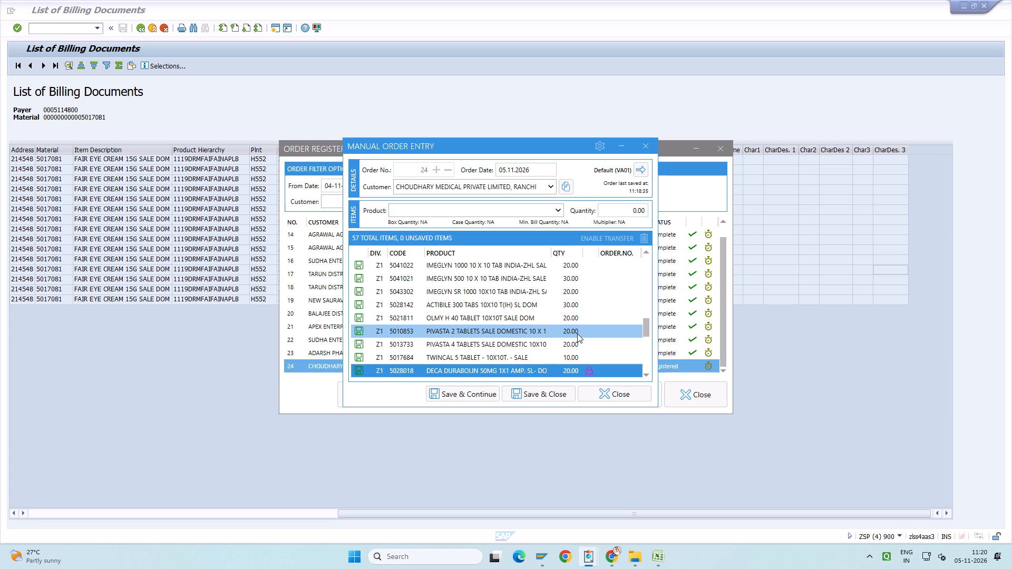
Add product 5049744, DECA-DURABOLIN 50MG/ML INJECTION SL DOM, to the order with quantity 20.
click(438, 213)
text(decau)
key(BackSpace)
text(durabolin50)
key(Down)
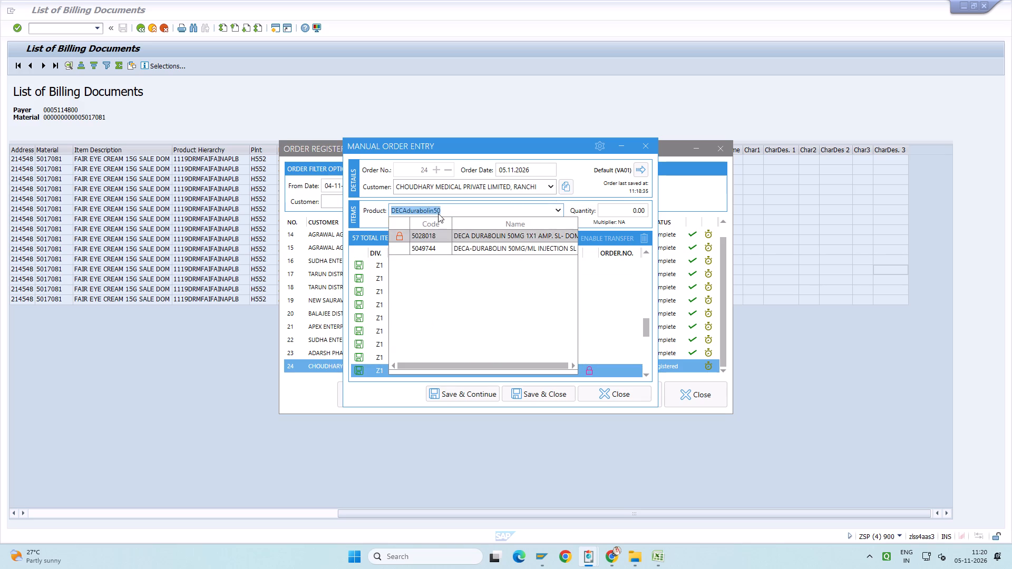
key(Down)
key(Return)
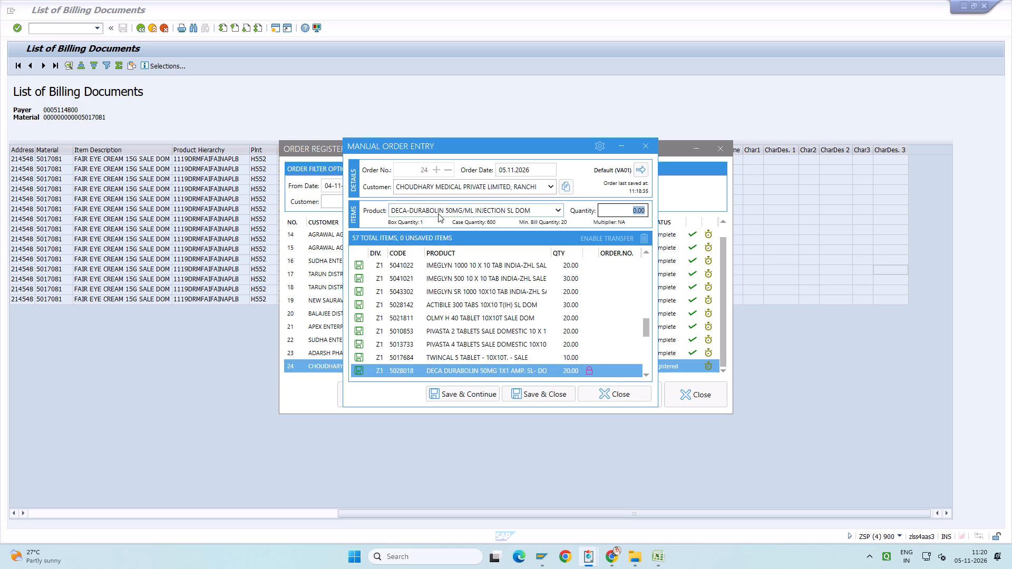
text(20)
key(Return)
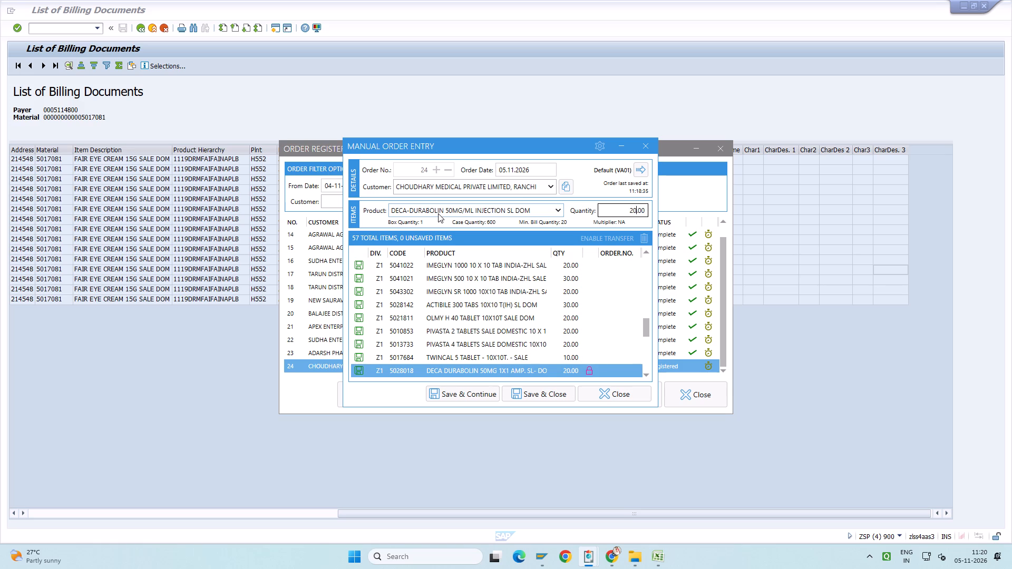
Delete the locked DECA DURABOLIN 50MG 1X1 AMP line with code 5028018 from the order.
scroll(559, 300, up, 3)
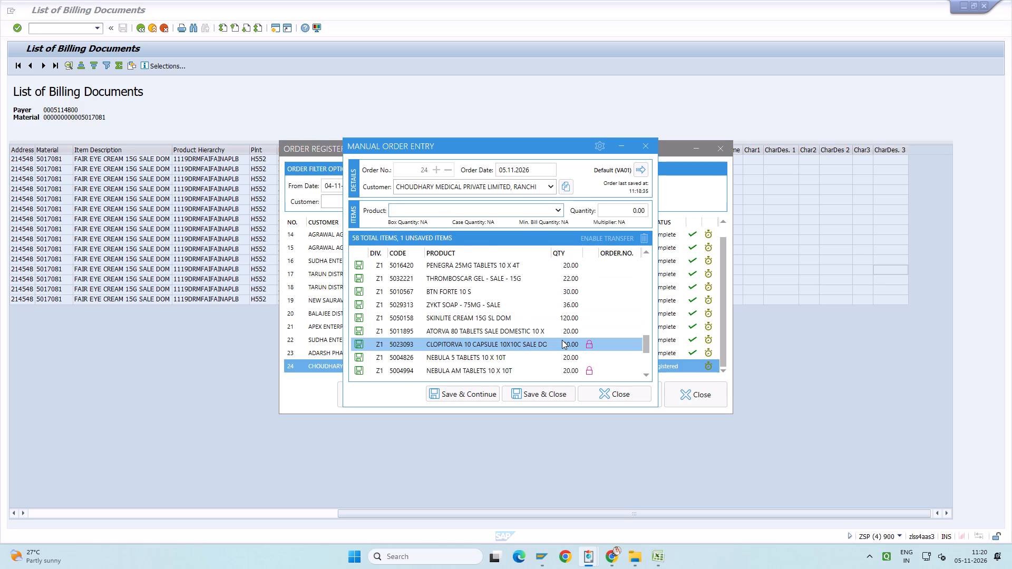
scroll(562, 340, up, 1)
click(562, 287)
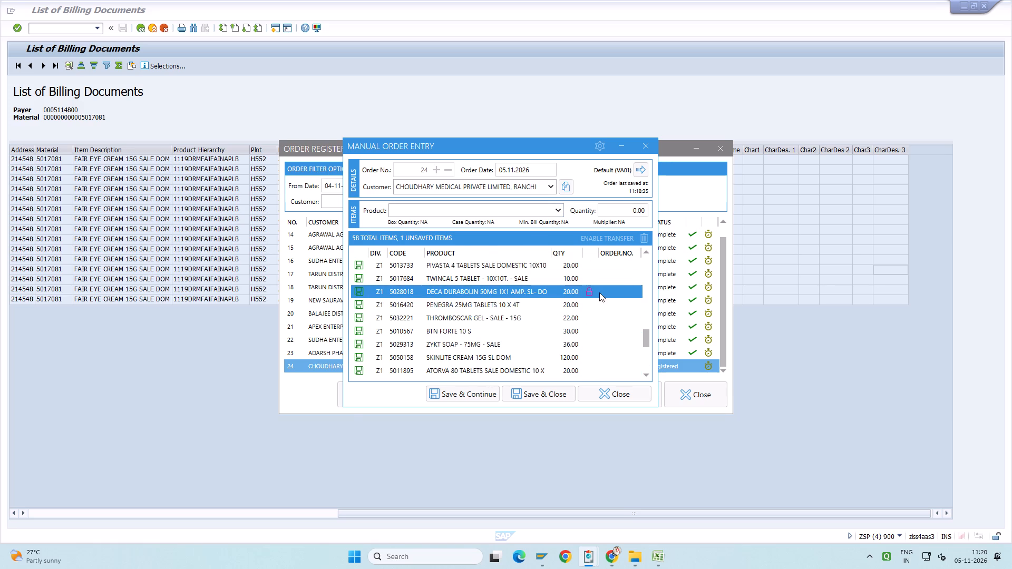
click(646, 237)
Check the order's lines one by one from PENEGRA 25MG TABLETS to CLOPITORVA 10 CAPSULE for locked products.
click(580, 295)
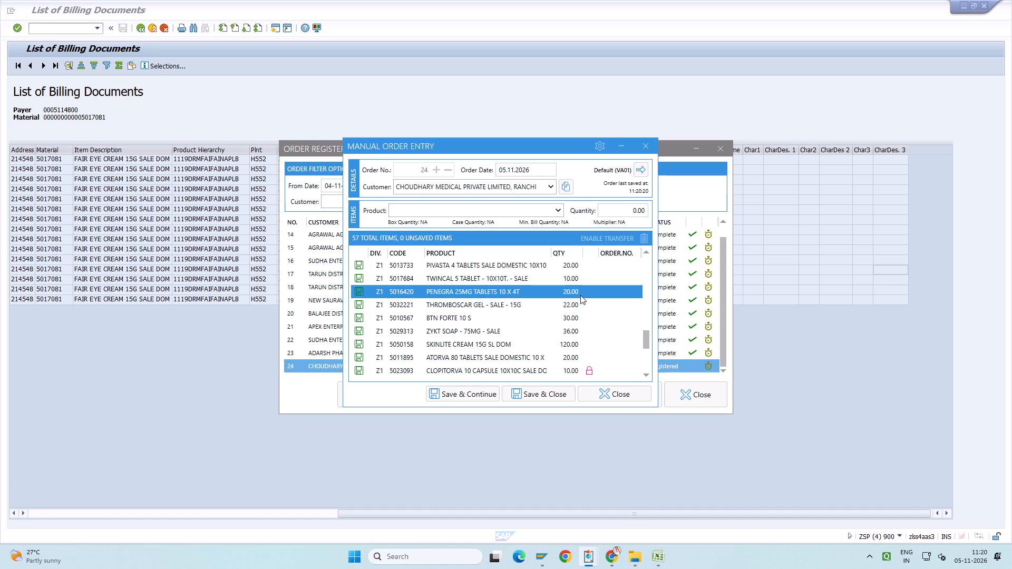
key(Down)
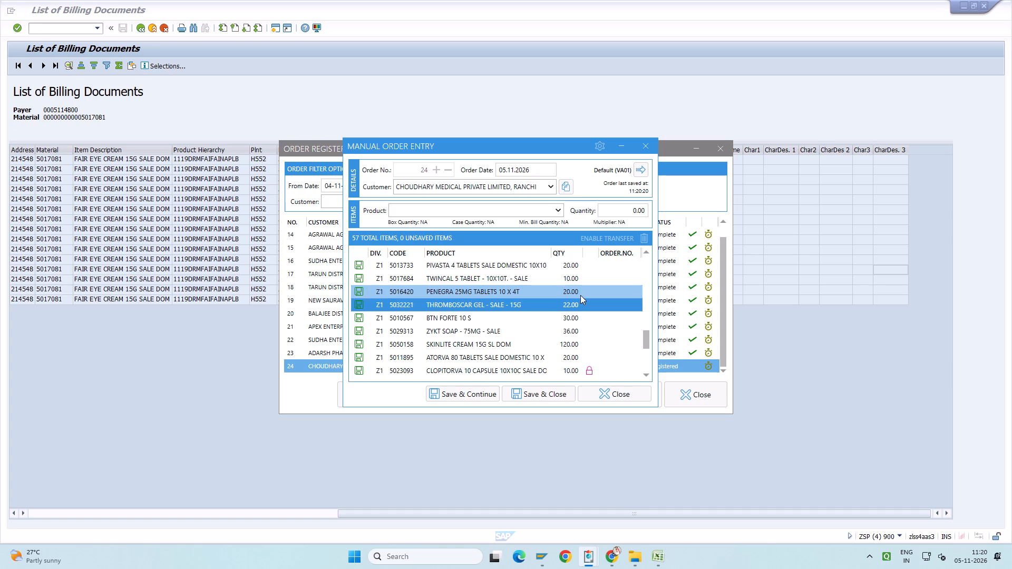
key(Down)
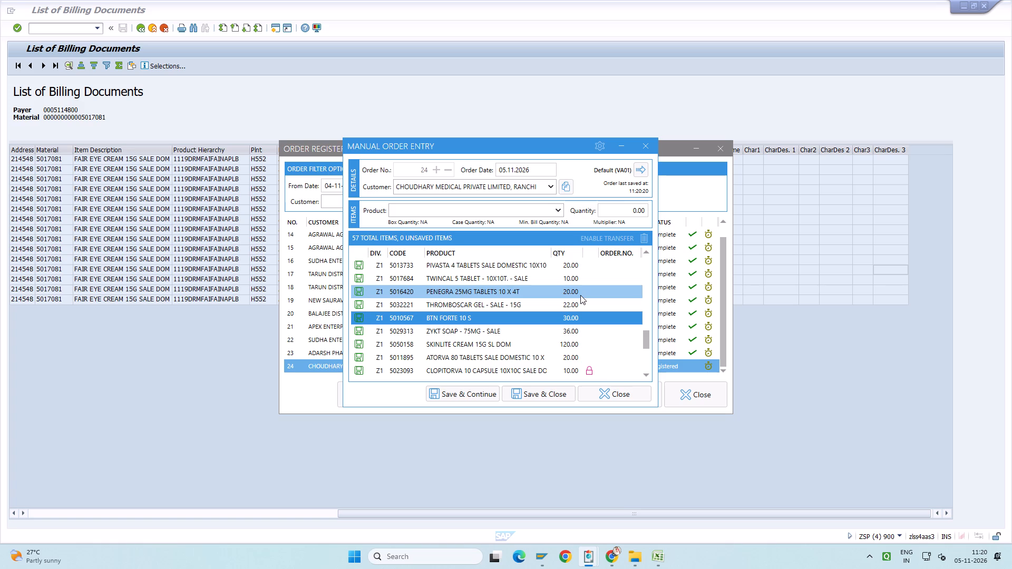
key(Down)
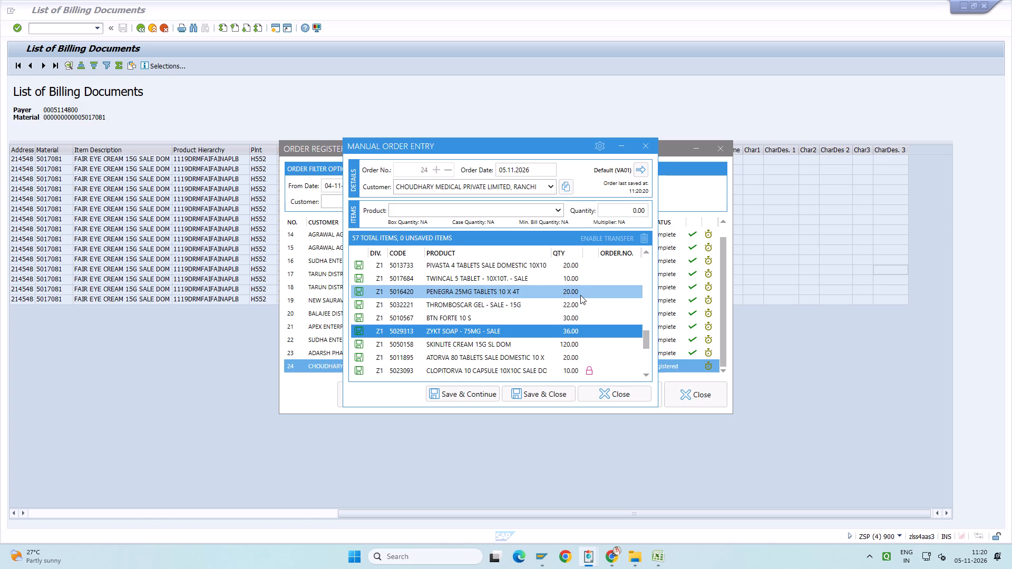
key(Down)
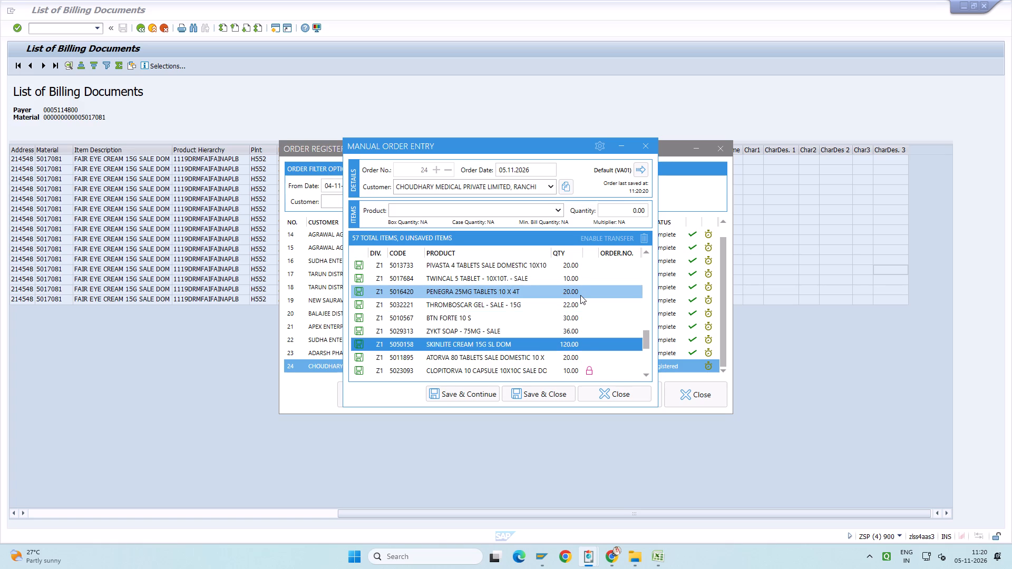
key(Down)
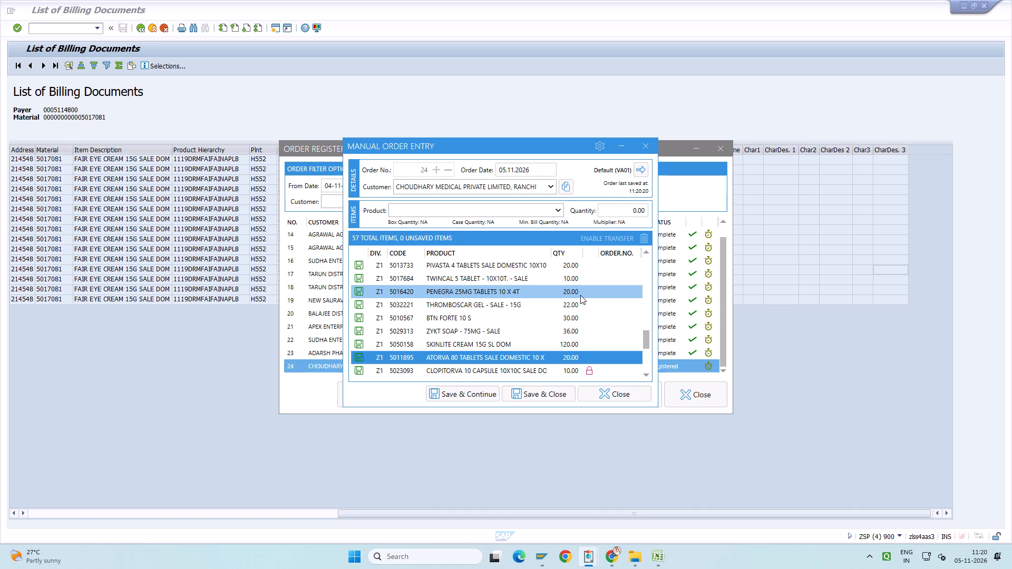
key(Down)
Add product 5039719, CLOPITORVA 10 CAPSULES 10X15 CAP, to the order with quantity 10.
click(451, 208)
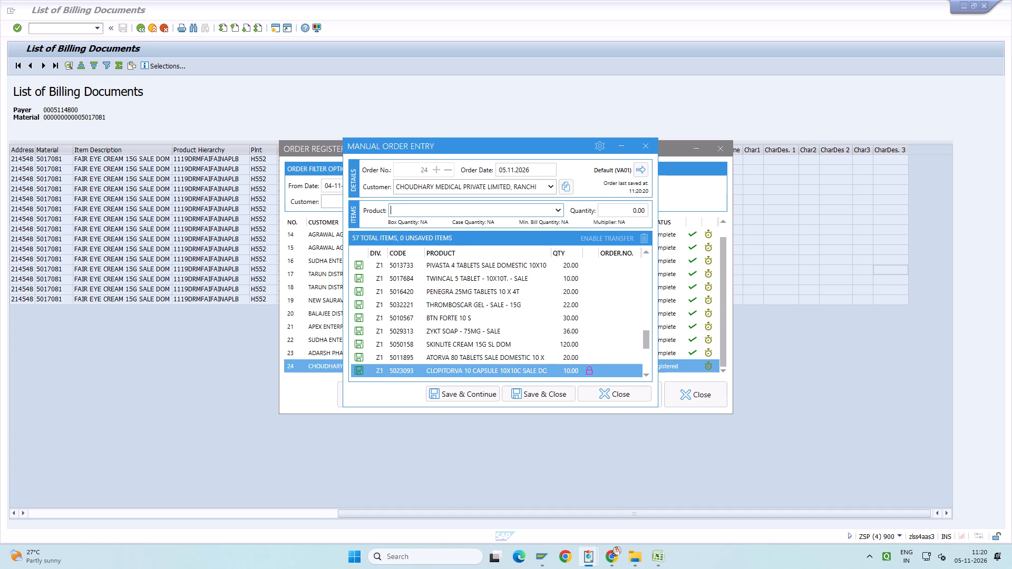
text(cloptirva)
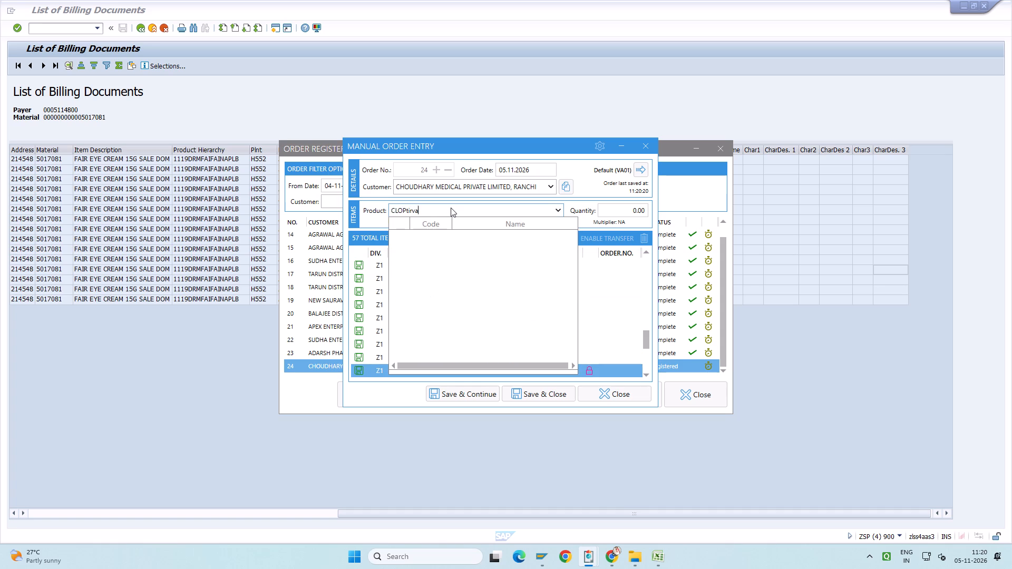
key(BackSpace)
key(BackSpace)
key(BackSpace)
key(BackSpace)
key(BackSpace)
text(itorva10)
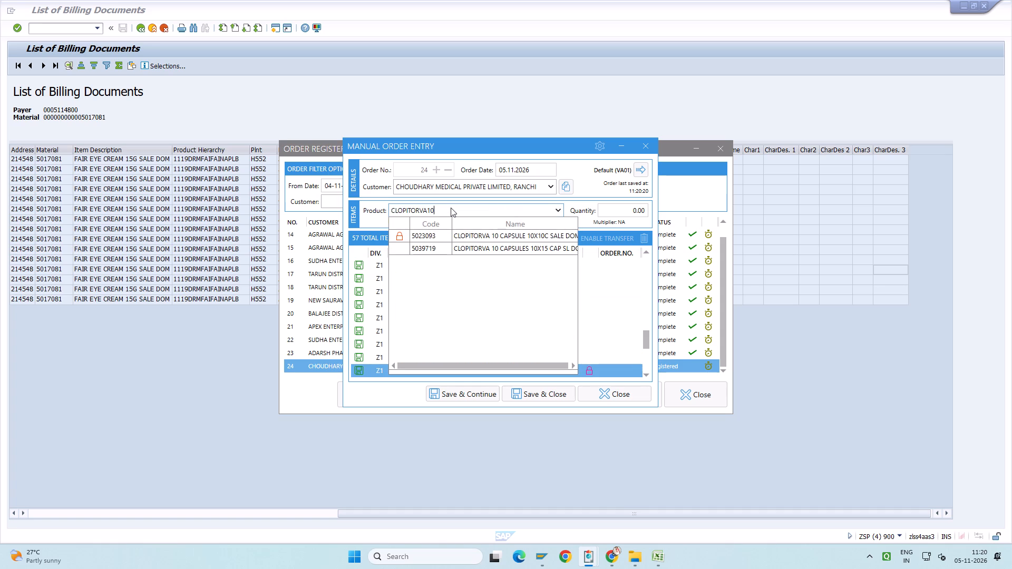
key(Down)
key(Down)
key(Return)
text(10)
key(Return)
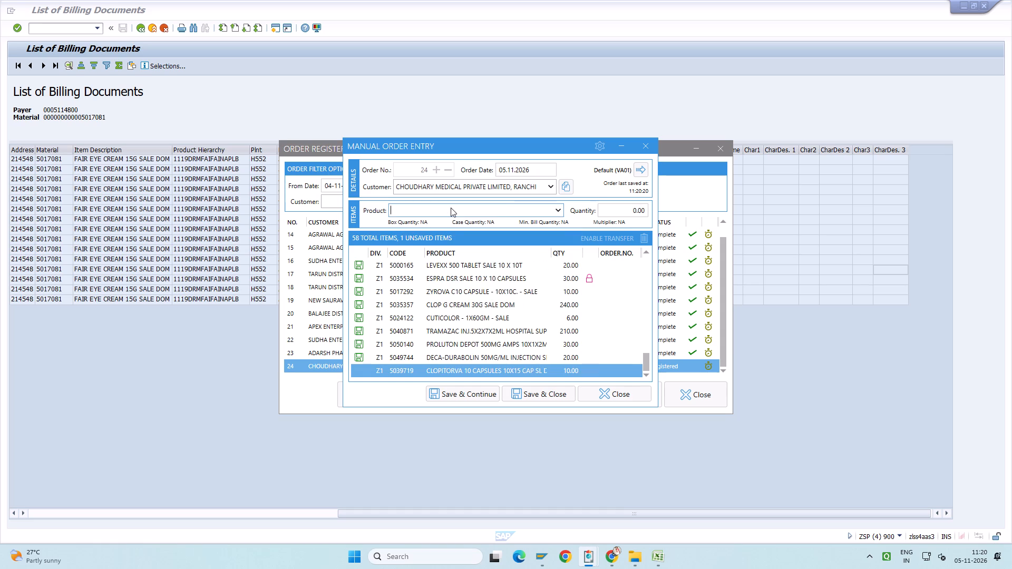
Delete the locked CLOPITORVA 10 CAPSULE 10X10C line with code 5023093 from the order.
scroll(557, 323, up, 2)
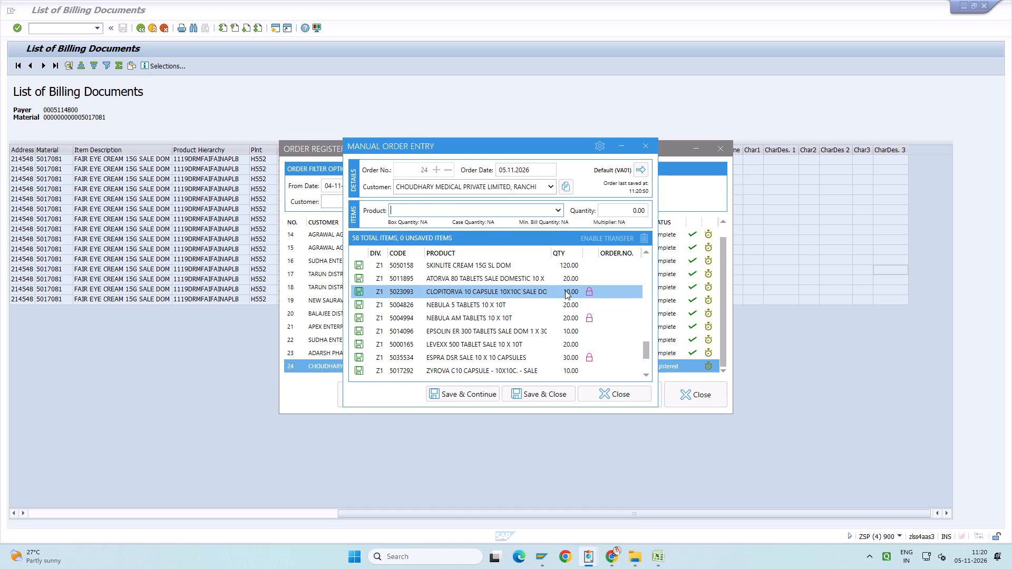
click(565, 290)
click(644, 238)
Add product 5039992, NEBULA AM TABLETS 10X10T NEW DOM, to the order with quantity 20.
click(579, 295)
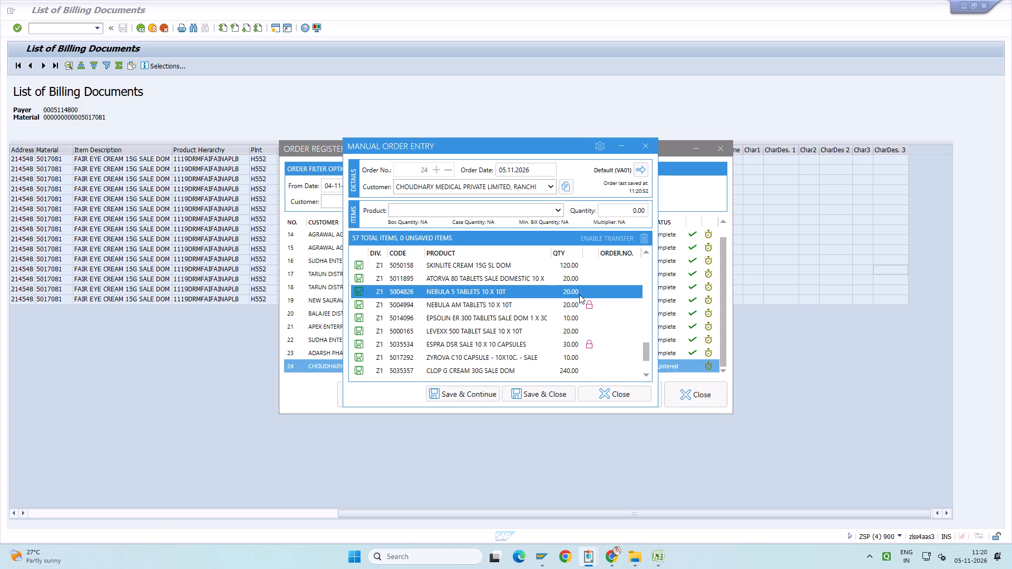
click(464, 211)
text(nebulaam)
key(Down)
key(Down)
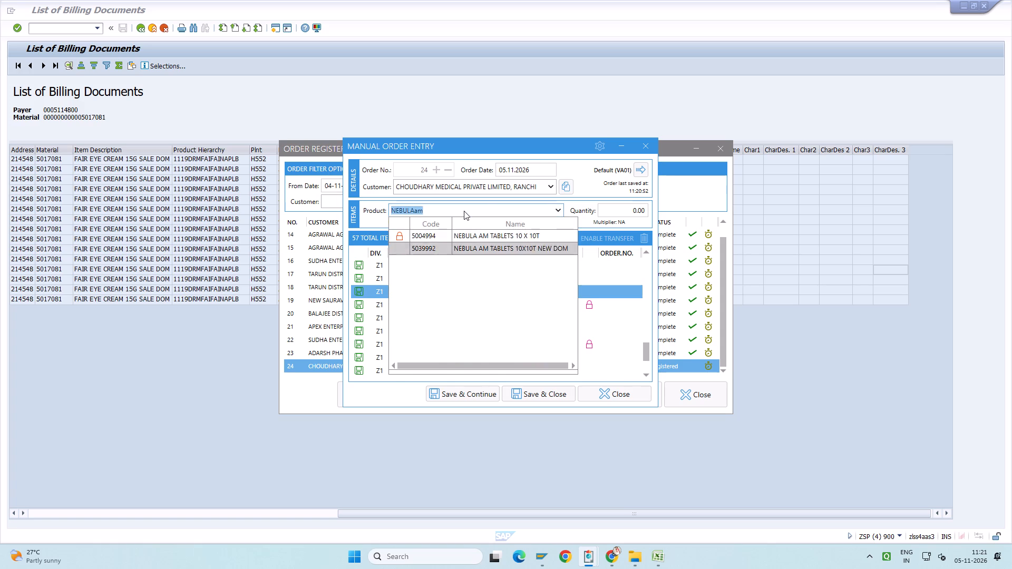
key(Return)
text(20)
key(Return)
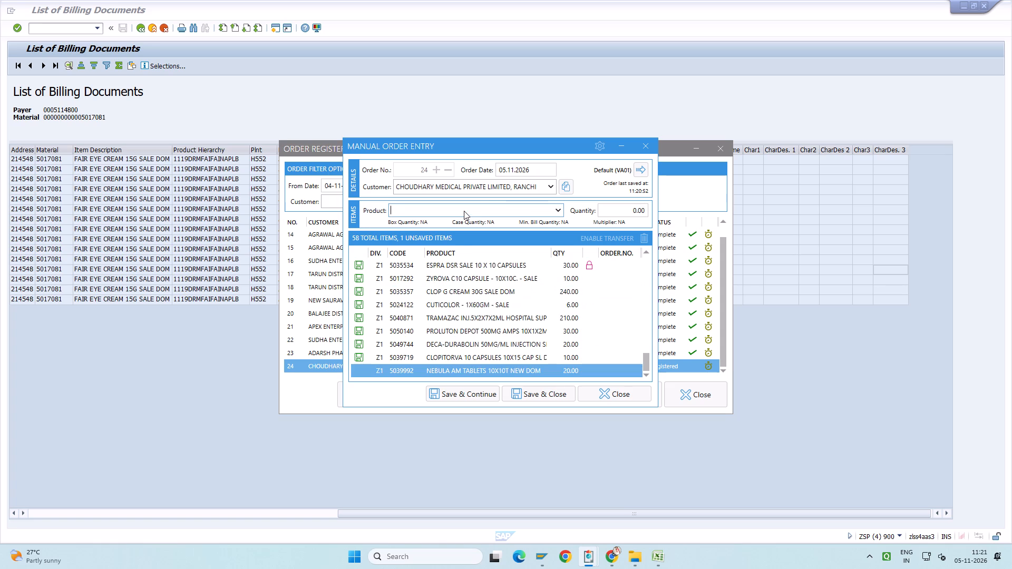
Delete the locked NEBULA AM TABLETS 10 X 10T line with code 5004994 from the order.
scroll(560, 306, up, 2)
click(563, 306)
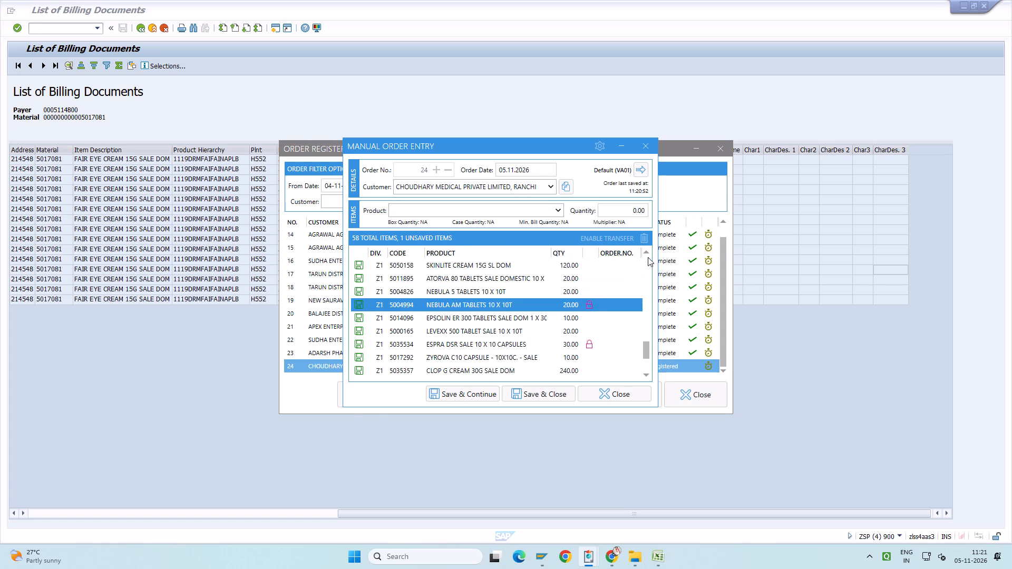
click(644, 238)
Add product 5050455, ESPRA DSR CAPSULES 10X15C INDIA-ZHL SL, to the order with quantity 30.
click(573, 305)
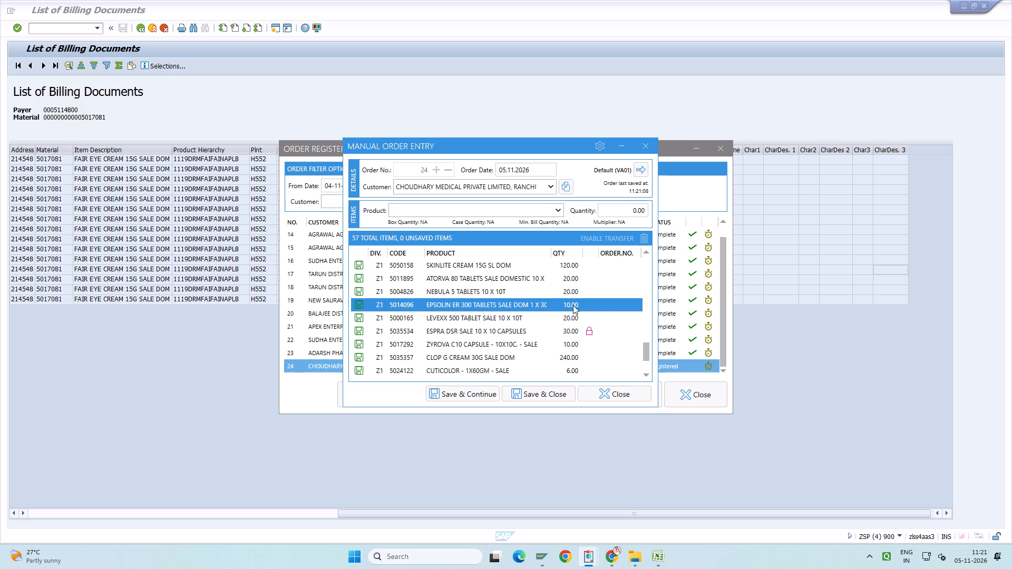
key(Down)
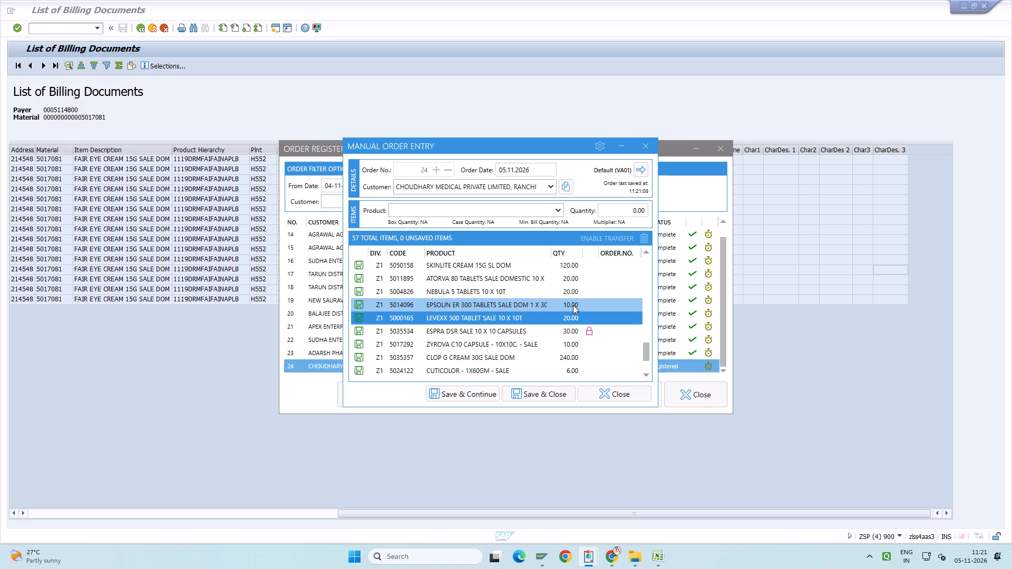
key(Down)
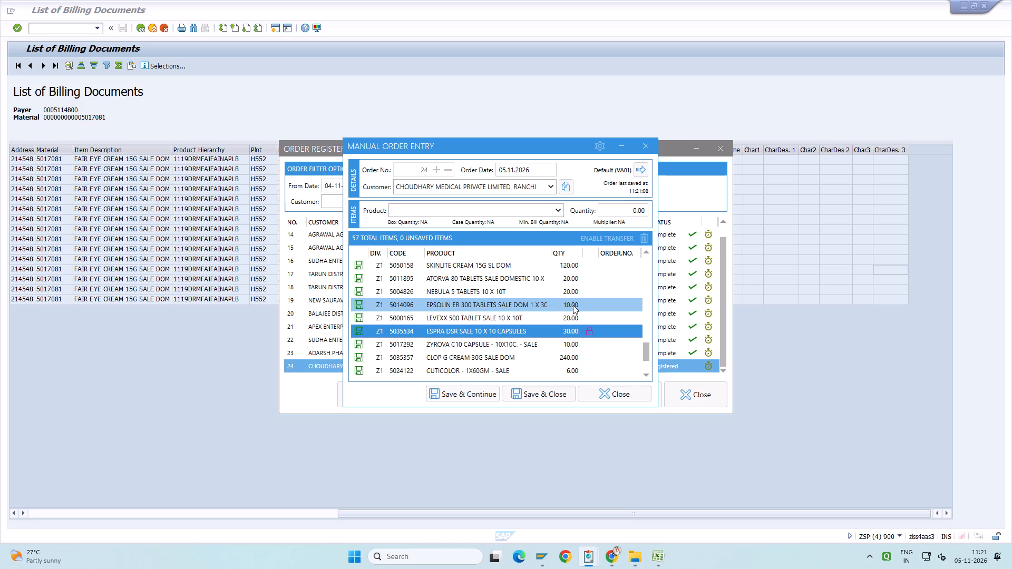
click(430, 213)
text(espradsr)
key(Down)
key(Return)
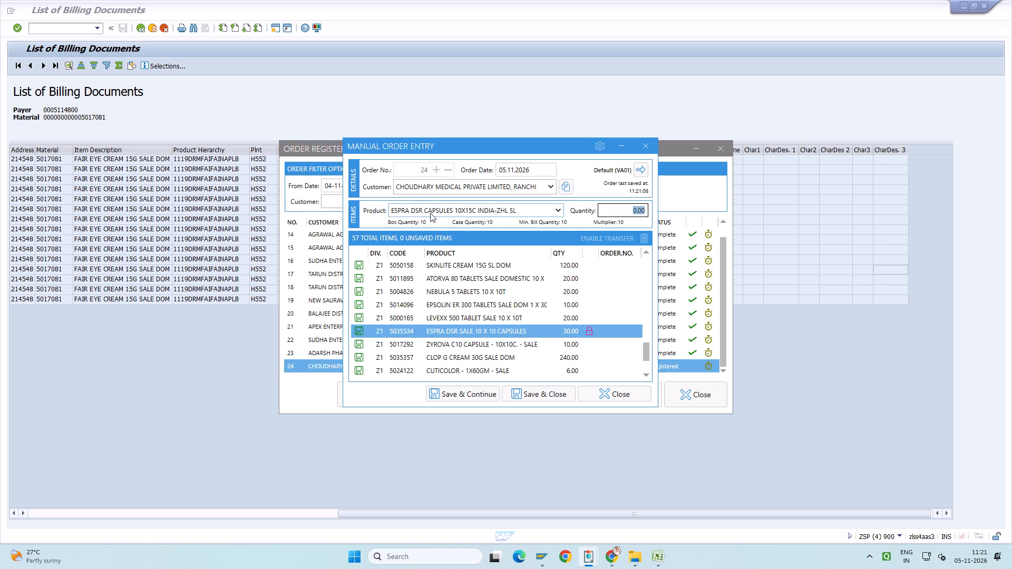
text(30)
key(Return)
Delete the locked ESPRA DSR SALE 10 X 10 CAPSULES line with code 5035534 from the order.
scroll(514, 301, up, 2)
click(544, 335)
click(645, 237)
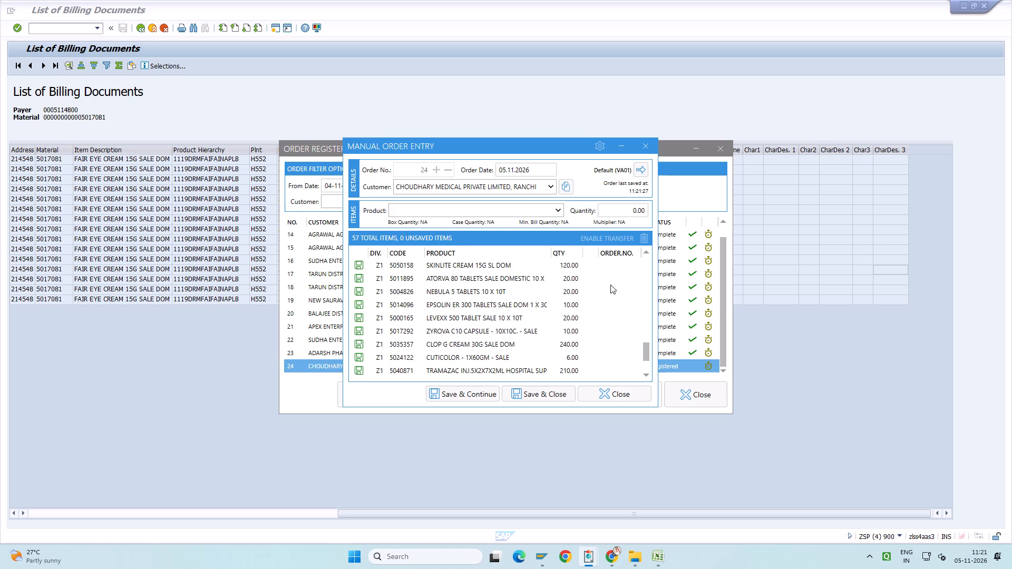
Check the order's remaining lines one by one from ZYROVA C10 CAPSULE to the final ESPRA DSR CAPSULES line.
click(568, 335)
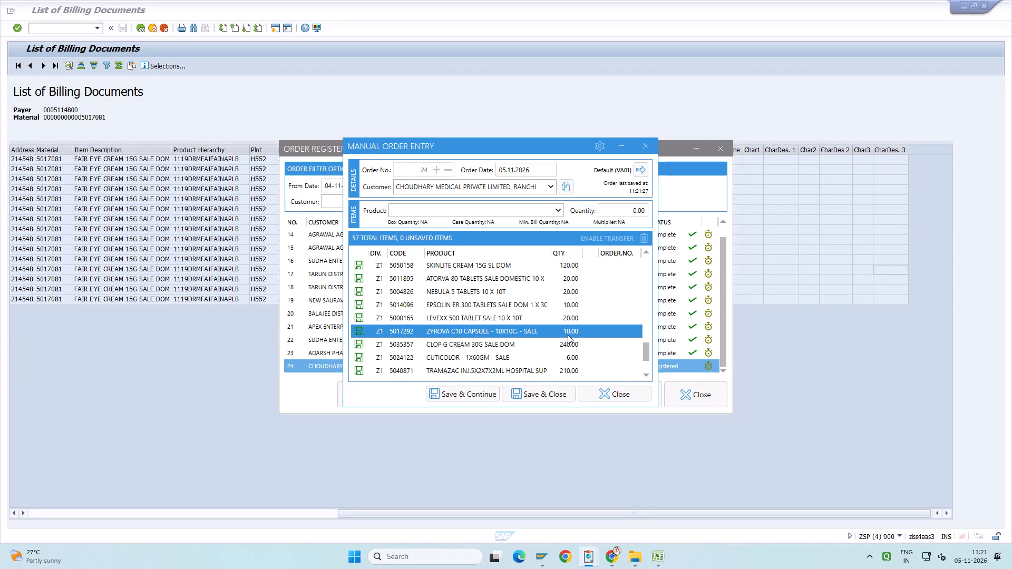
key(Down)
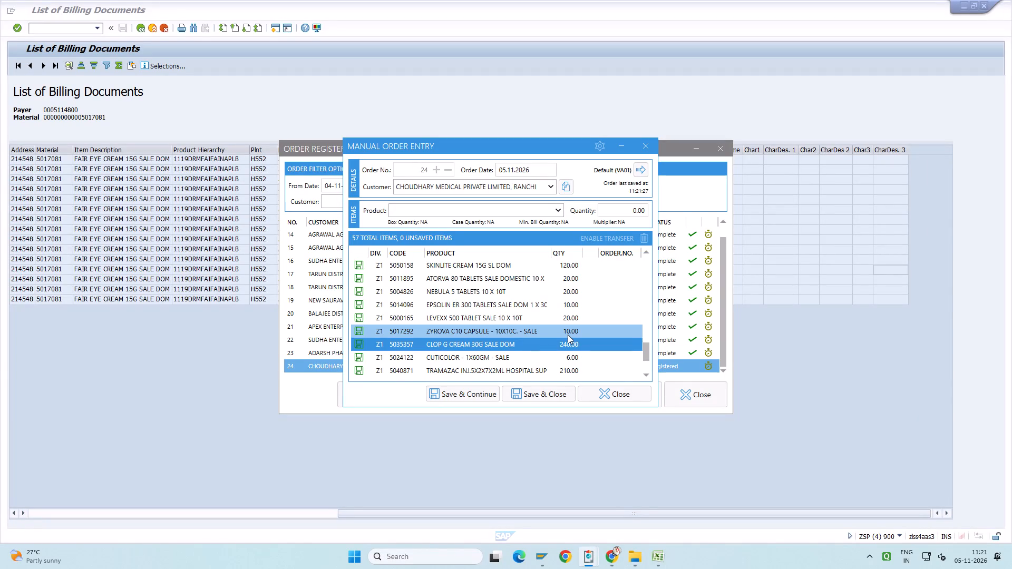
key(Down)
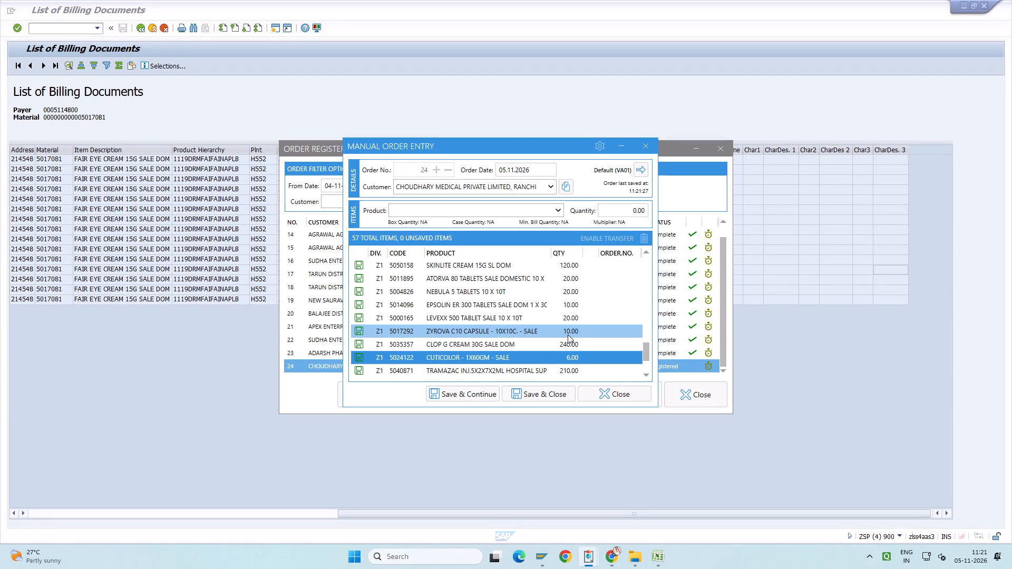
key(Down)
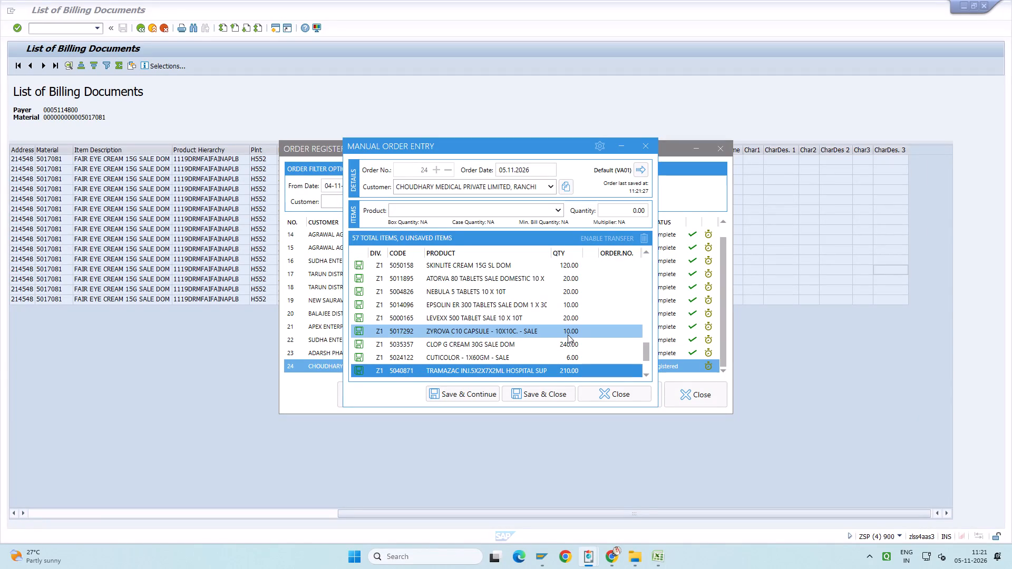
key(Down)
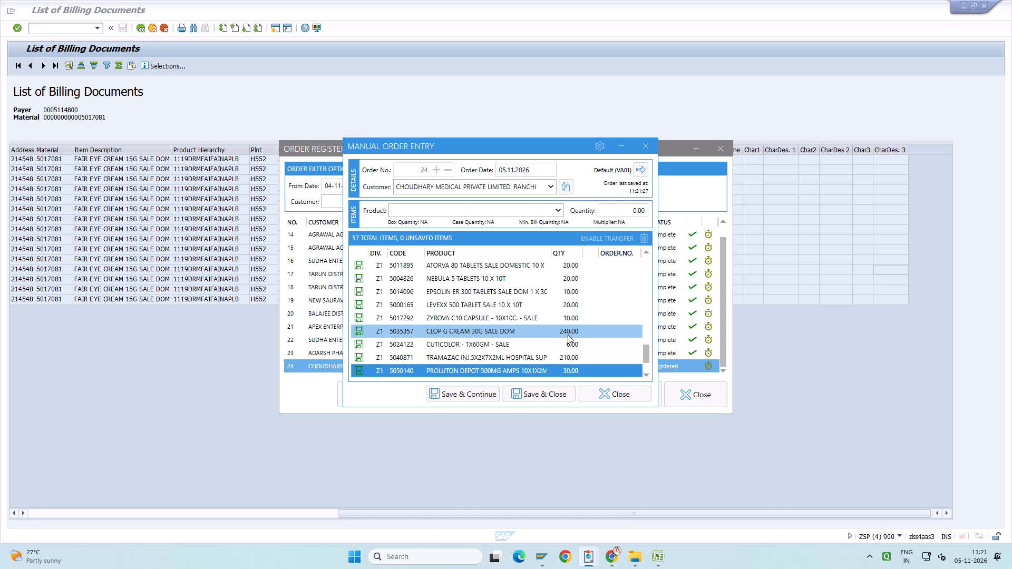
key(Down)
key(Down)
key(Down)
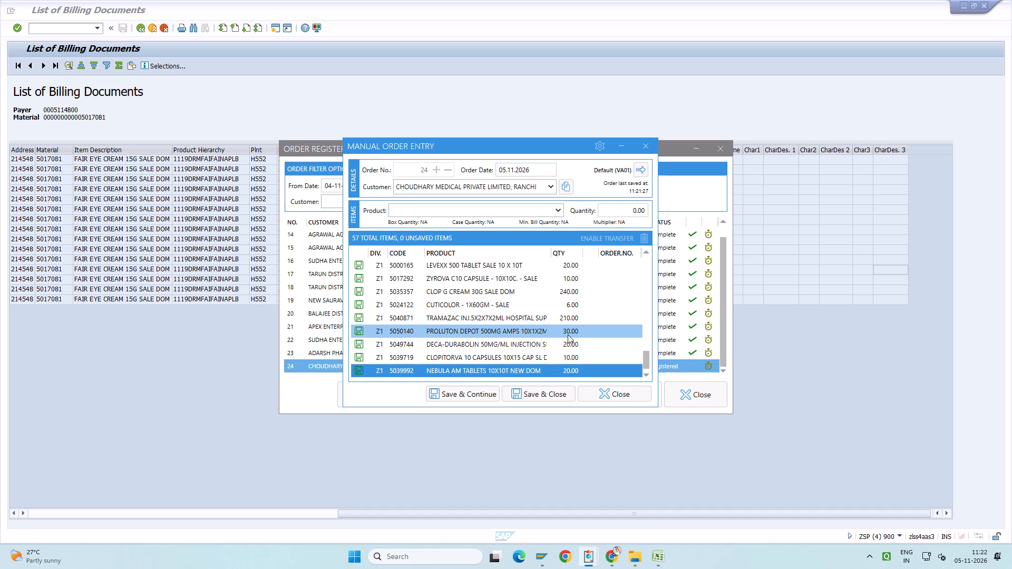
key(Down)
key(Down)
key(Down)
key(Down)
key(Down)
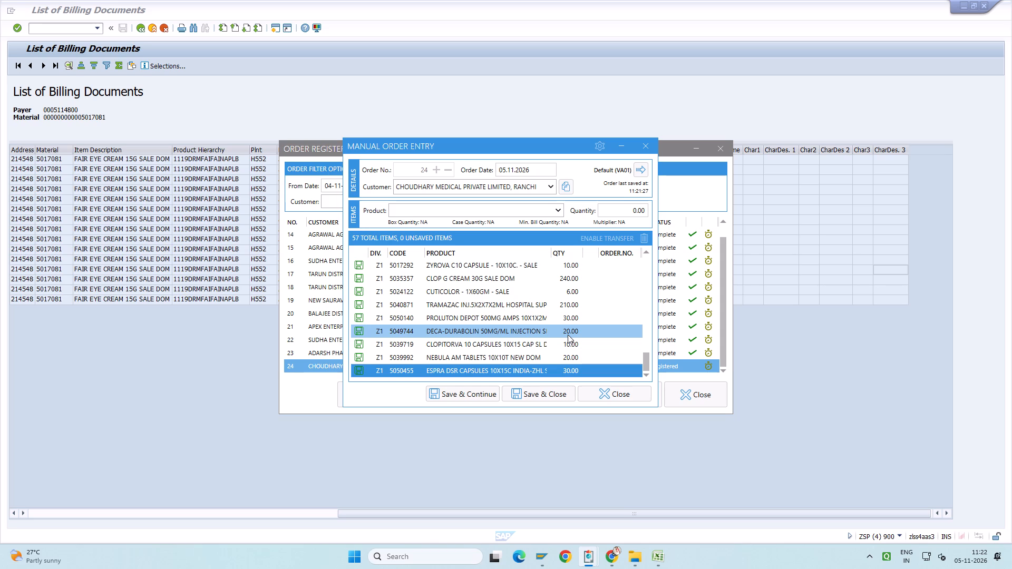
key(Down)
key(Down)
scroll(488, 270, down, 4)
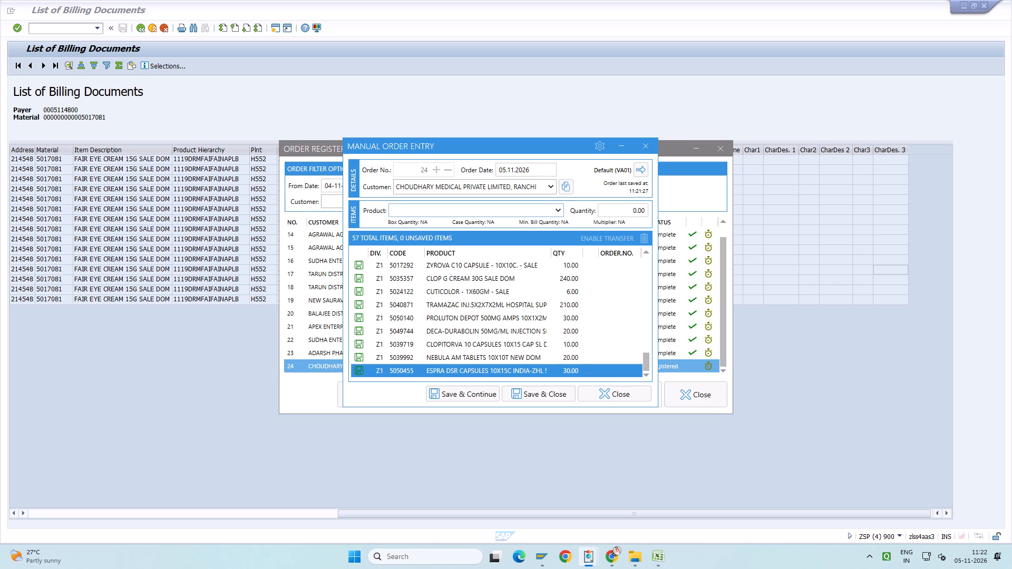
Add product 5006410, FLUTICONE FT NASAL SPRAY, to the order with quantity 6.
click(449, 212)
text(flutoi)
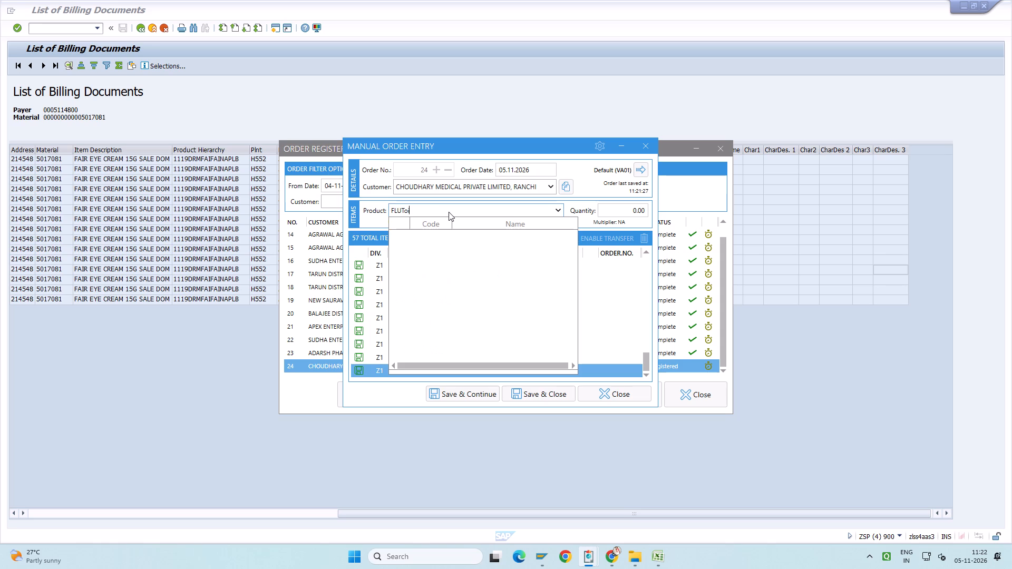
key(BackSpace)
key(BackSpace)
text(ivoneft)
key(BackSpace)
key(BackSpace)
key(BackSpace)
key(BackSpace)
key(BackSpace)
key(BackSpace)
text(coneft)
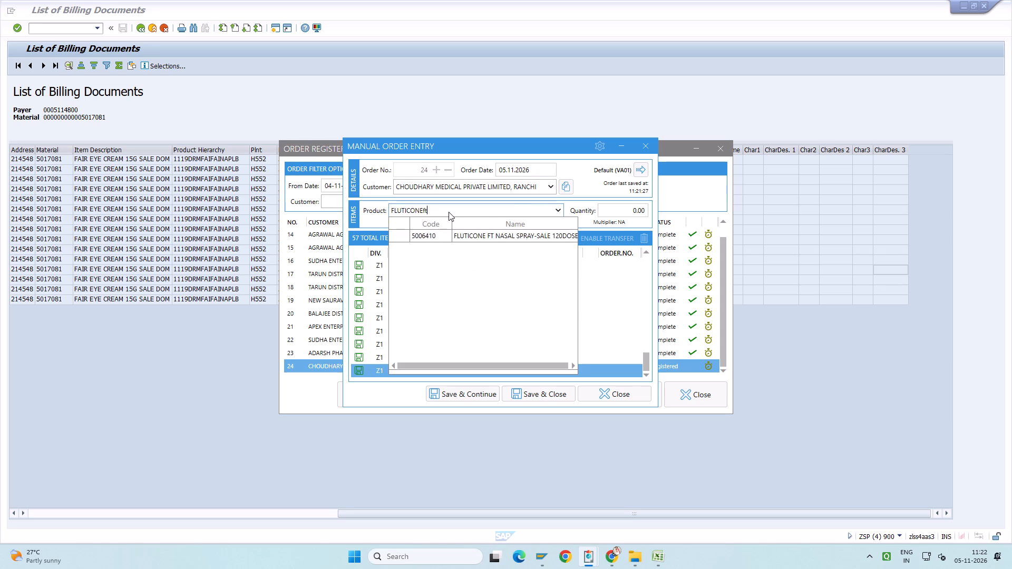
key(Down)
key(Return)
key(6)
key(Return)
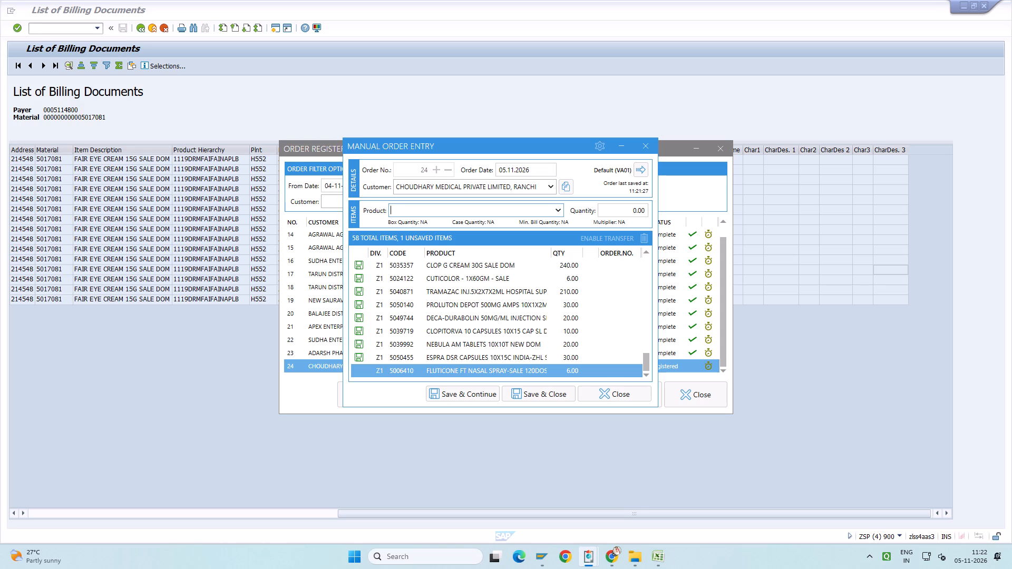
Add product 5035295, FORMONIDE 200 HFA INH 120MDI DC SL DOM, to the order with quantity 10.
text(formonide20)
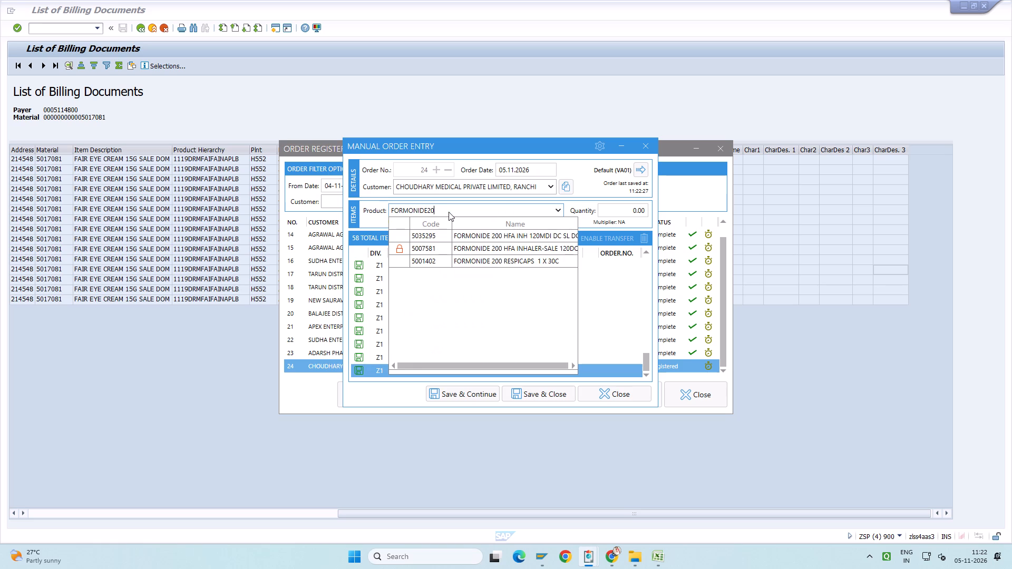
key(Down)
key(Return)
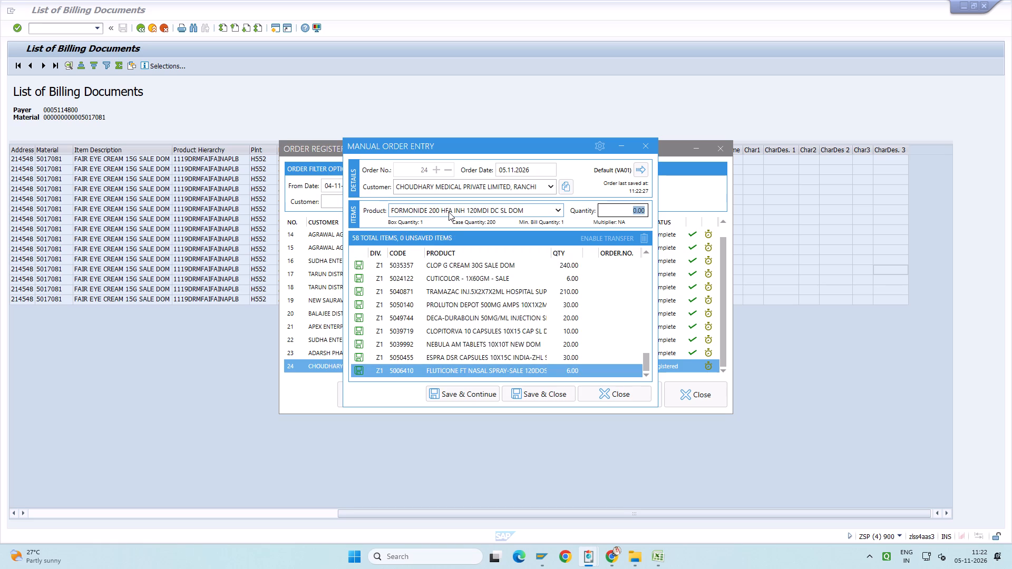
text(10)
key(Return)
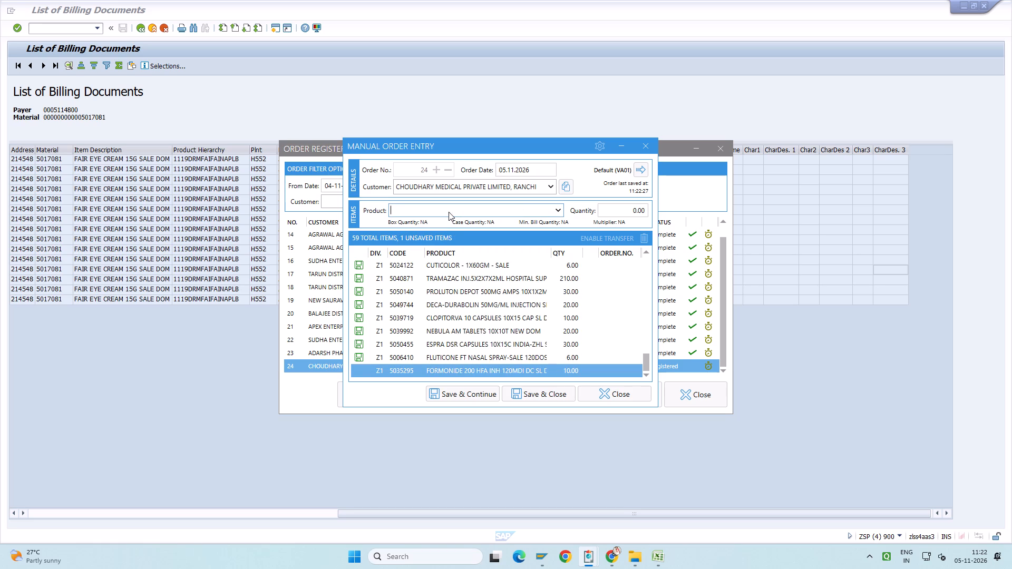
Add product 5035393, FORMONIDE 400HFA INH 120MDI DC SL DOM, to the order with quantity 6.
text(formonide400)
key(Down)
key(Down)
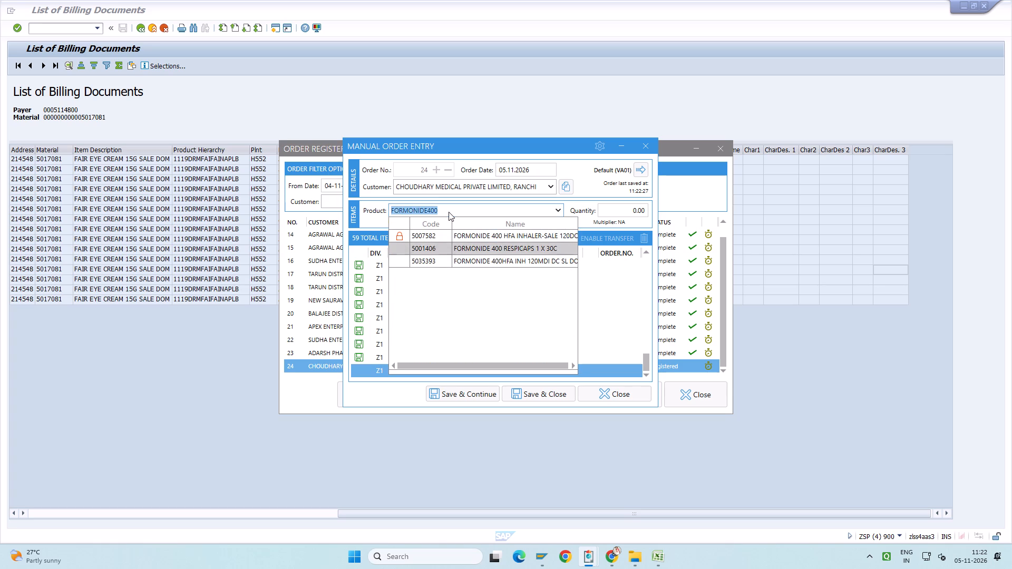
key(Down)
key(Return)
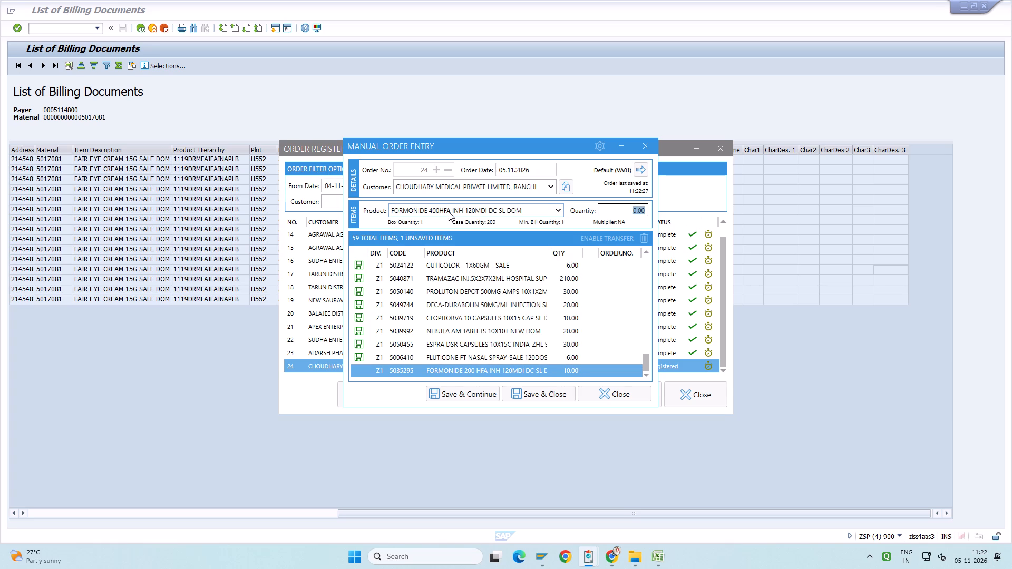
key(6)
key(Return)
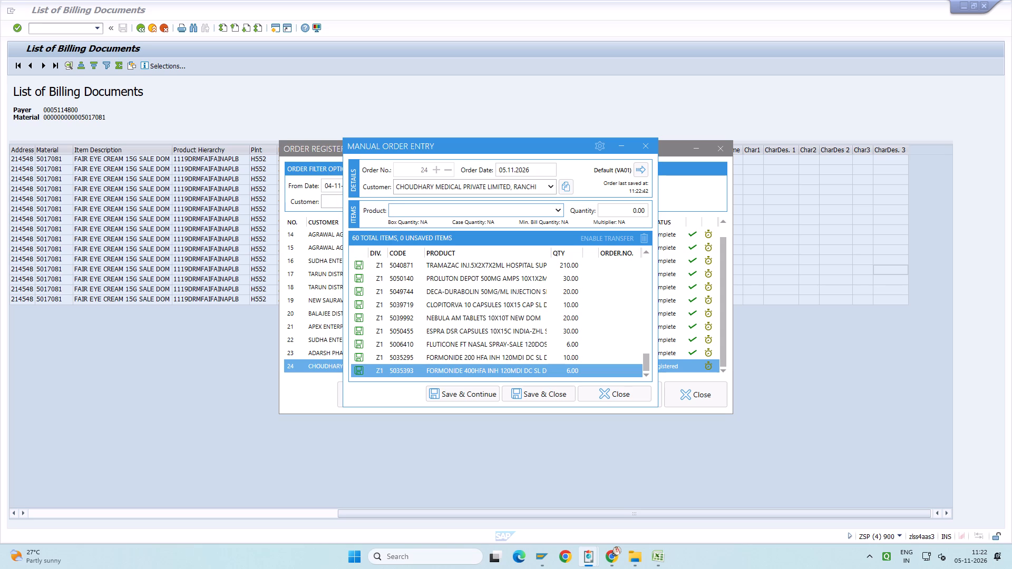
Return to the order's first line, enable transfer for the order and copy the customer's code.
drag(645, 364, 646, 249)
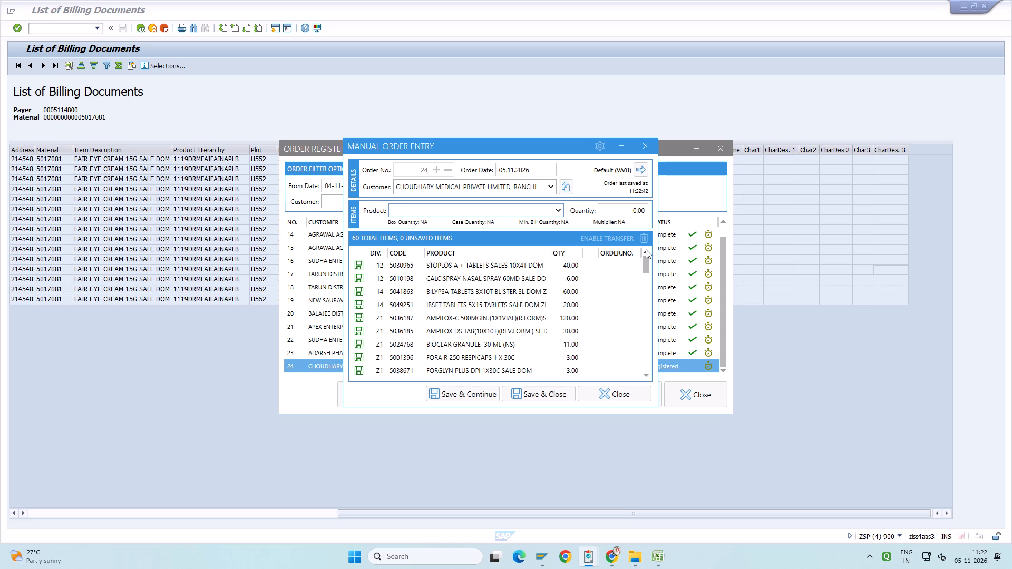
click(537, 271)
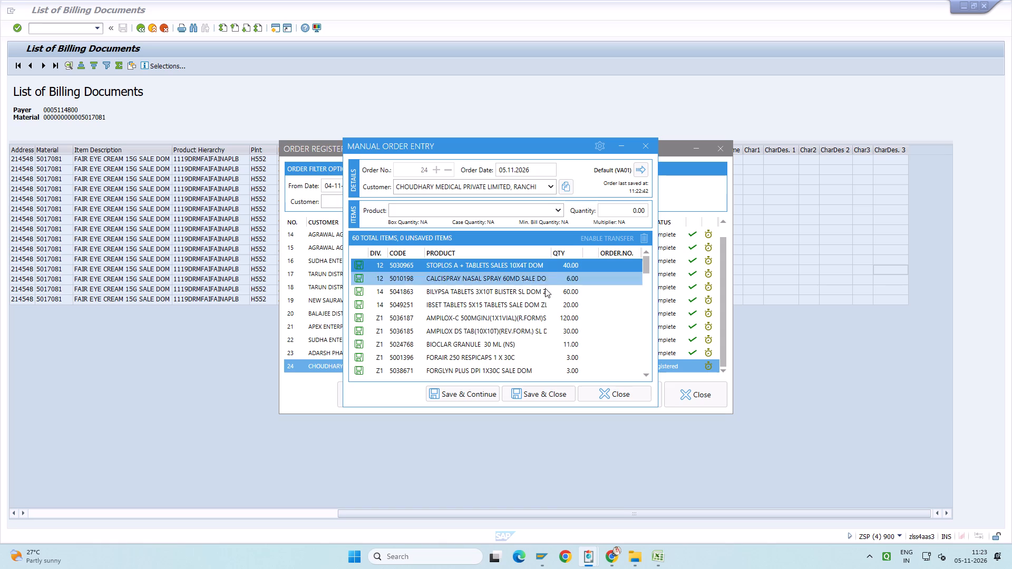
scroll(537, 303, up, 11)
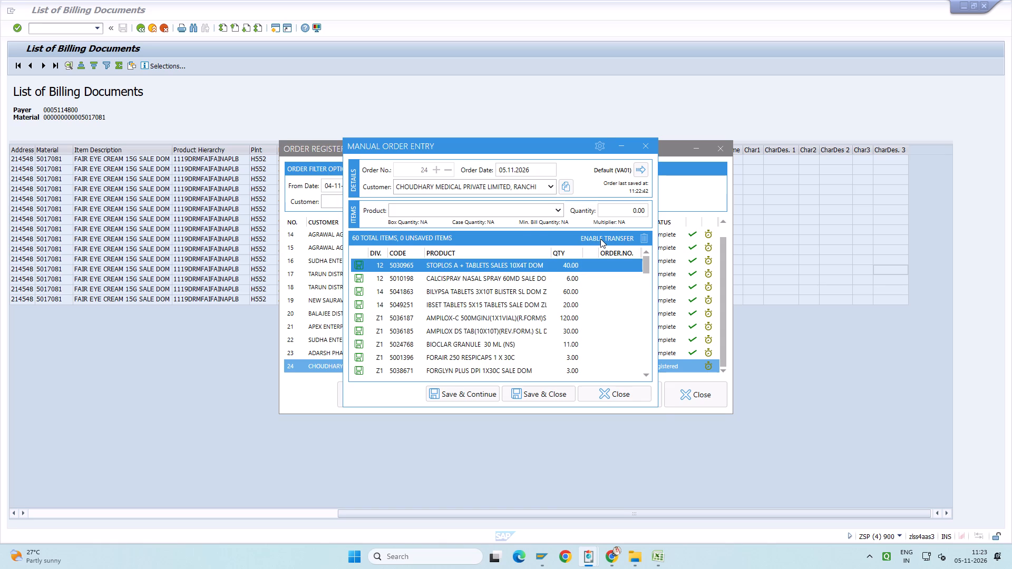
click(600, 239)
click(568, 182)
Check the open SAP windows and reveal the hidden background applications.
click(545, 553)
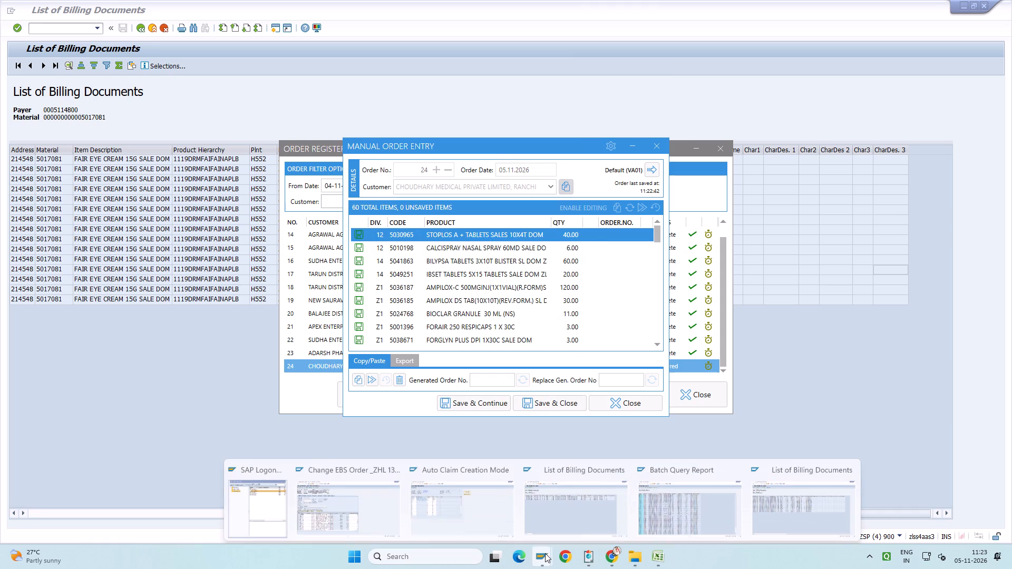
click(497, 301)
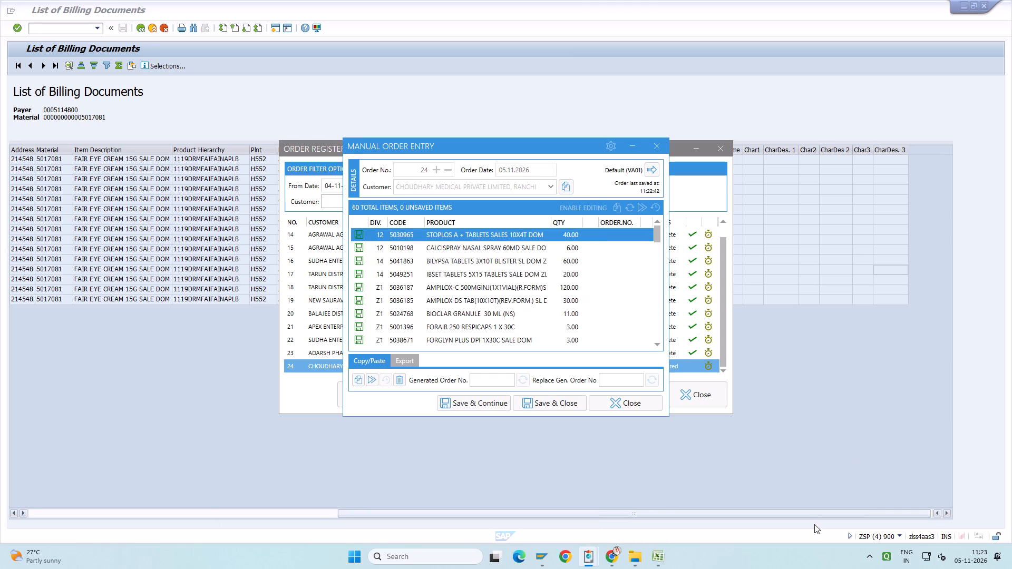
click(867, 555)
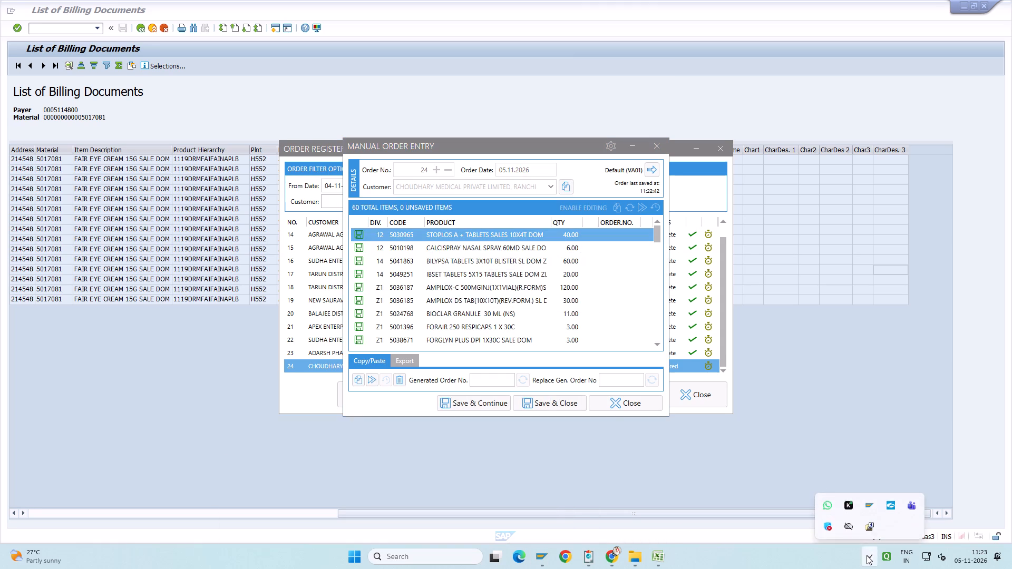